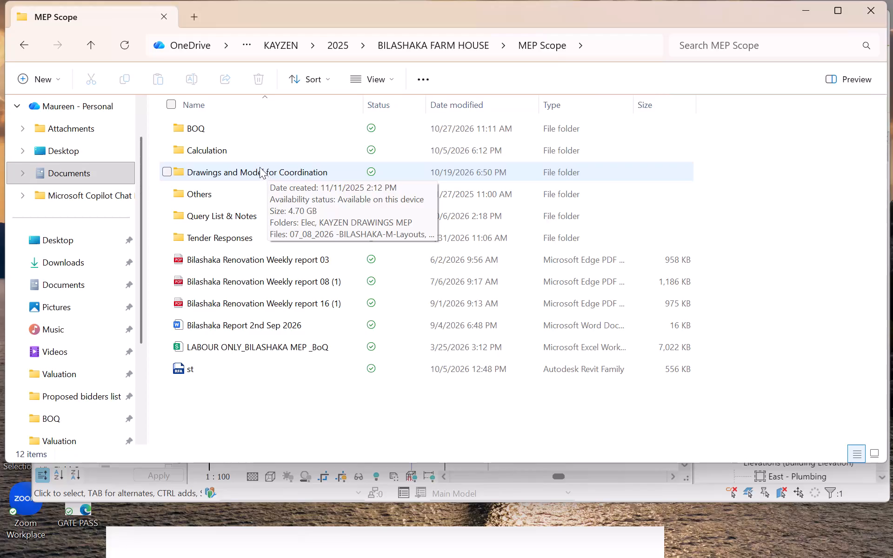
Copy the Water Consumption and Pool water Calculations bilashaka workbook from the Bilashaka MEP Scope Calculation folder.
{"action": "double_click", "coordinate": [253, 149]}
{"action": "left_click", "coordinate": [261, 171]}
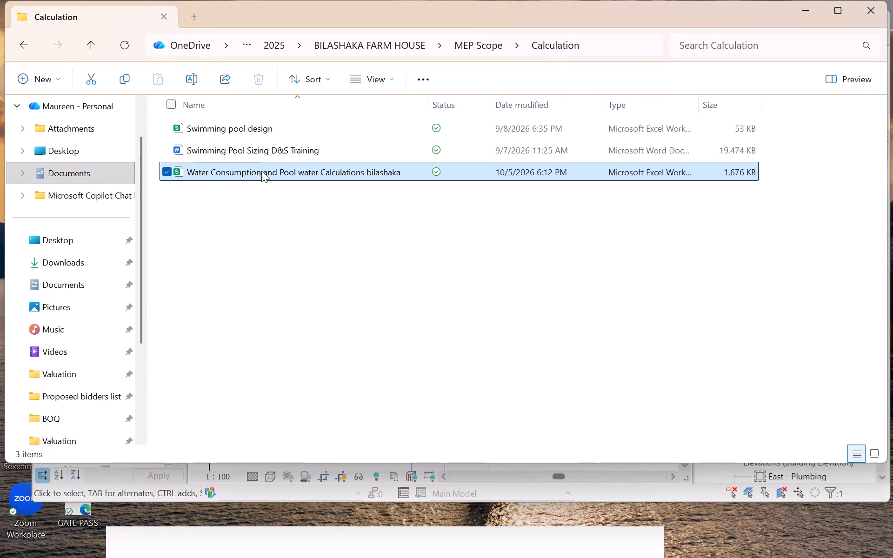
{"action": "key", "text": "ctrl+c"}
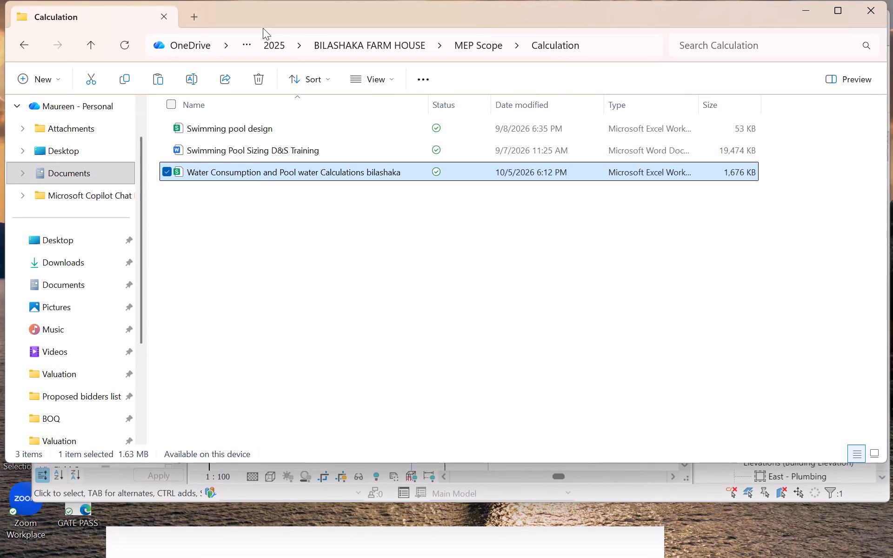
Open the Water Consumption and Pool water Calculations workbook stored in KAYZEN 2026, IRUNGU, KAYZEN SCOPE, CALCULATION.
{"action": "left_click", "coordinate": [279, 44]}
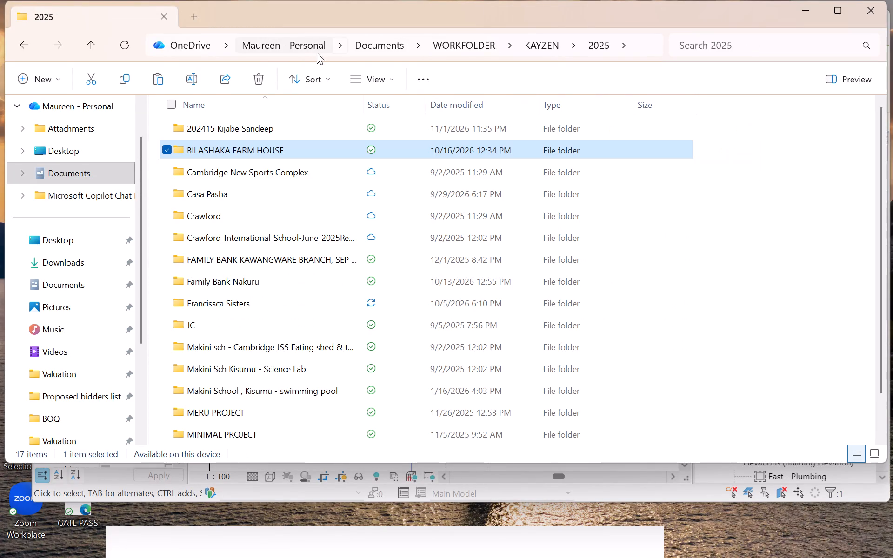
{"action": "left_click", "coordinate": [531, 40]}
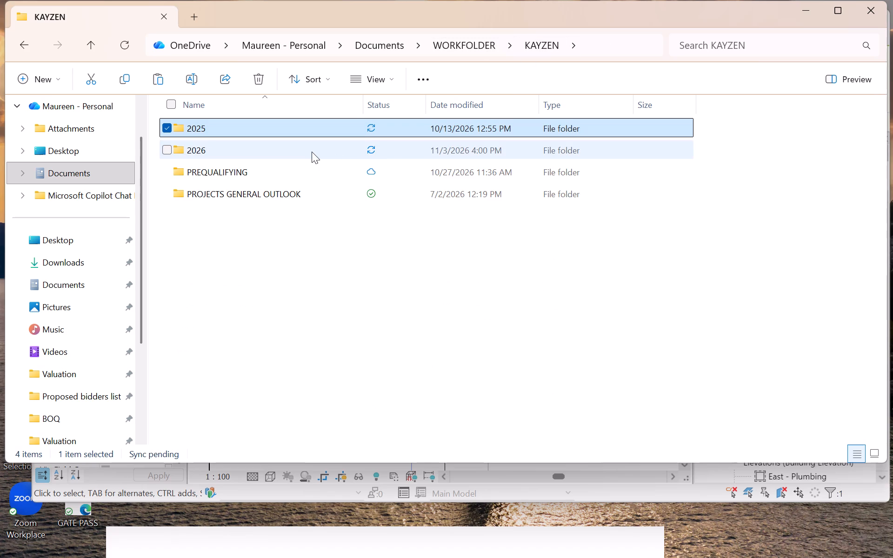
{"action": "double_click", "coordinate": [311, 152]}
{"action": "scroll", "coordinate": [284, 250], "scroll_direction": "down", "scroll_amount": 2}
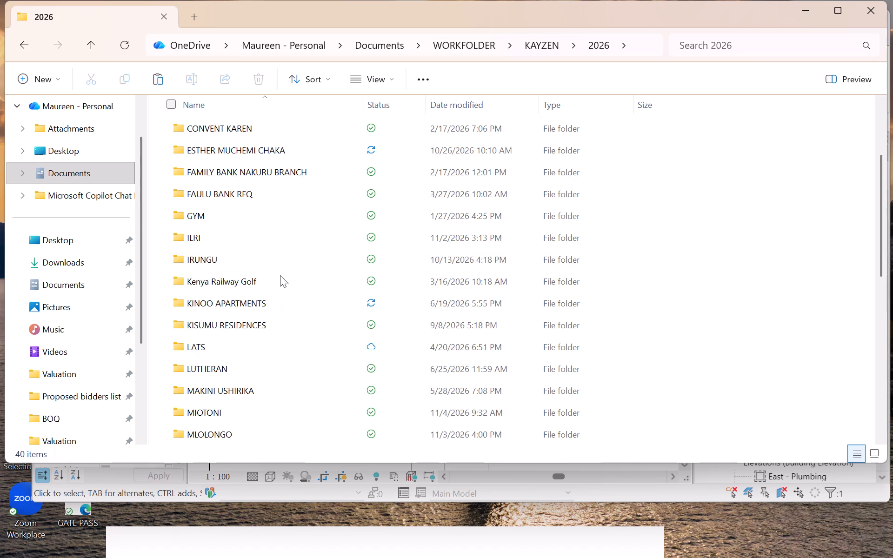
{"action": "double_click", "coordinate": [276, 250]}
{"action": "double_click", "coordinate": [283, 152]}
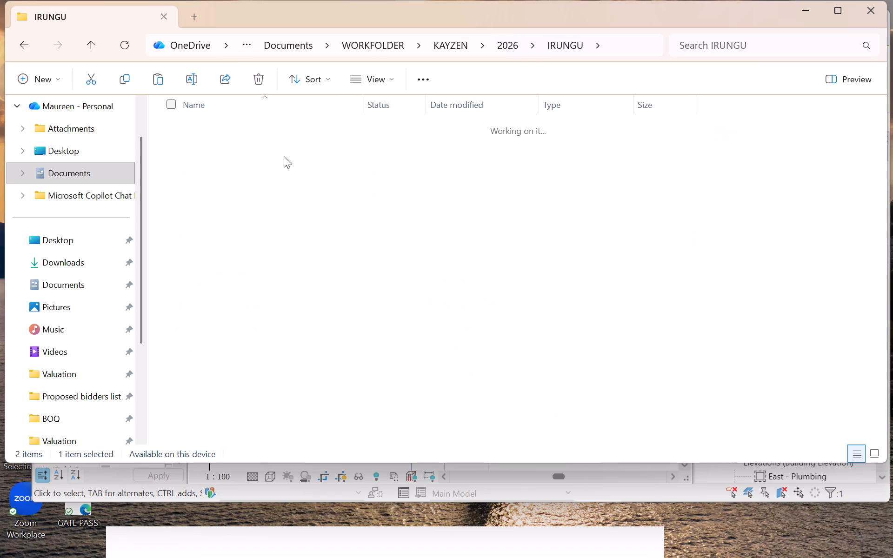
{"action": "double_click", "coordinate": [285, 173]}
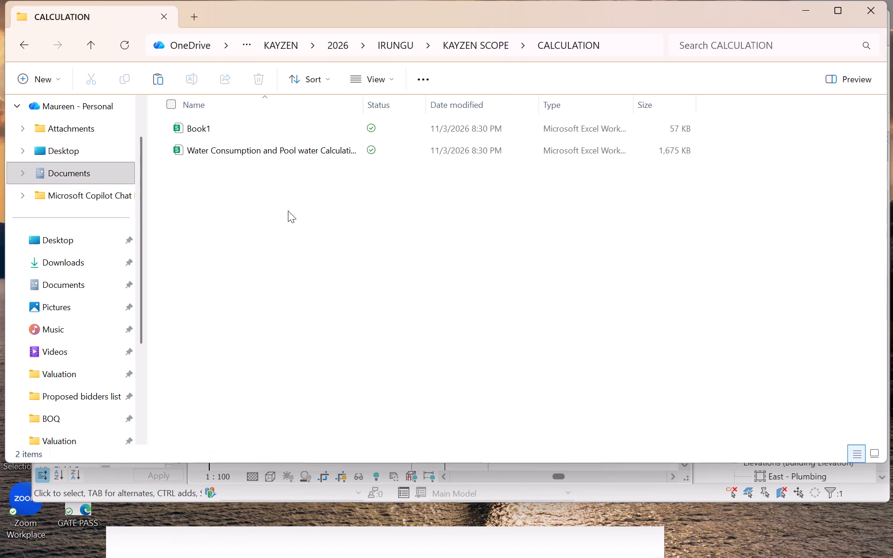
{"action": "double_click", "coordinate": [288, 156]}
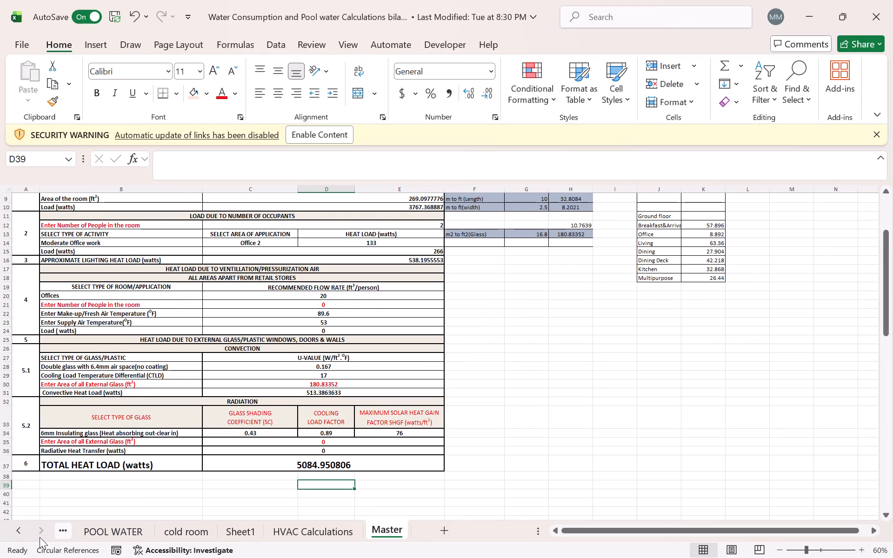
Review the cold water consumption, units hot water, Cold Water (2) and pool house water calculation sheets.
{"action": "triple_click", "coordinate": [22, 533]}
{"action": "double_click", "coordinate": [22, 533]}
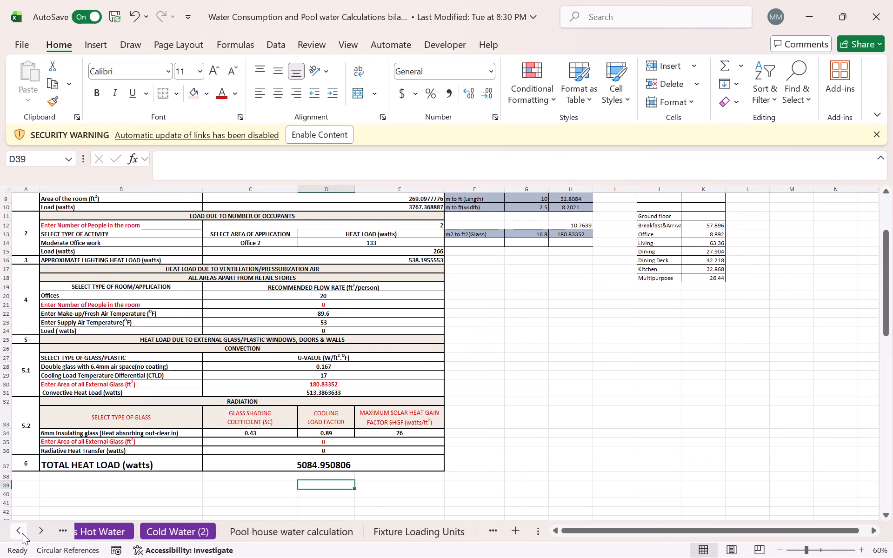
{"action": "left_click", "coordinate": [85, 531]}
{"action": "triple_click", "coordinate": [22, 532]}
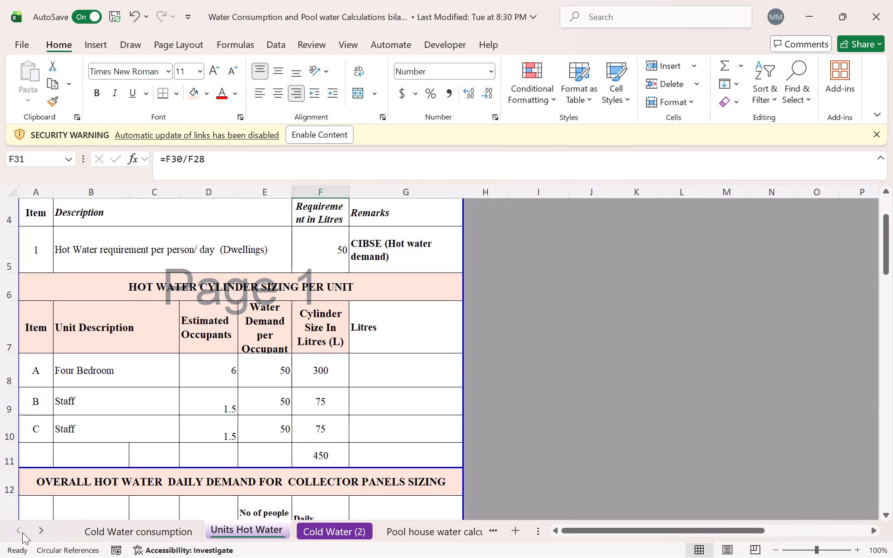
{"action": "left_click", "coordinate": [98, 533]}
{"action": "scroll", "coordinate": [211, 336], "scroll_direction": "up", "scroll_amount": 13}
{"action": "scroll", "coordinate": [226, 290], "scroll_direction": "down", "scroll_amount": 2}
{"action": "scroll", "coordinate": [229, 294], "scroll_direction": "up", "scroll_amount": 6}
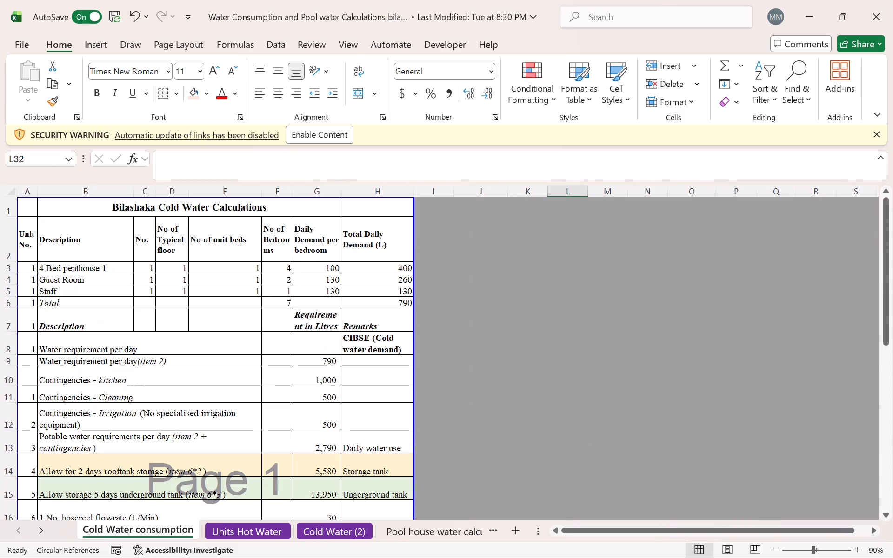
{"action": "scroll", "coordinate": [220, 296], "scroll_direction": "down", "scroll_amount": 3}
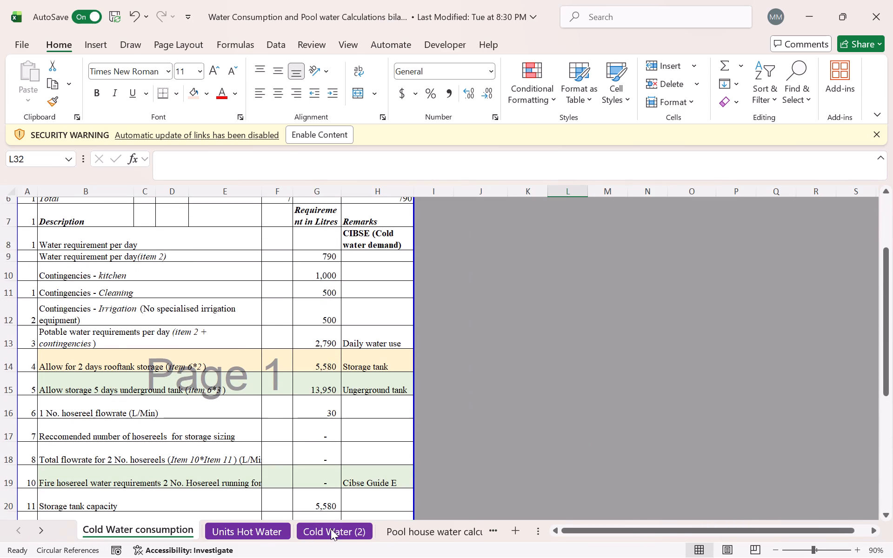
{"action": "left_click", "coordinate": [331, 529]}
{"action": "scroll", "coordinate": [331, 336], "scroll_direction": "down", "scroll_amount": 10}
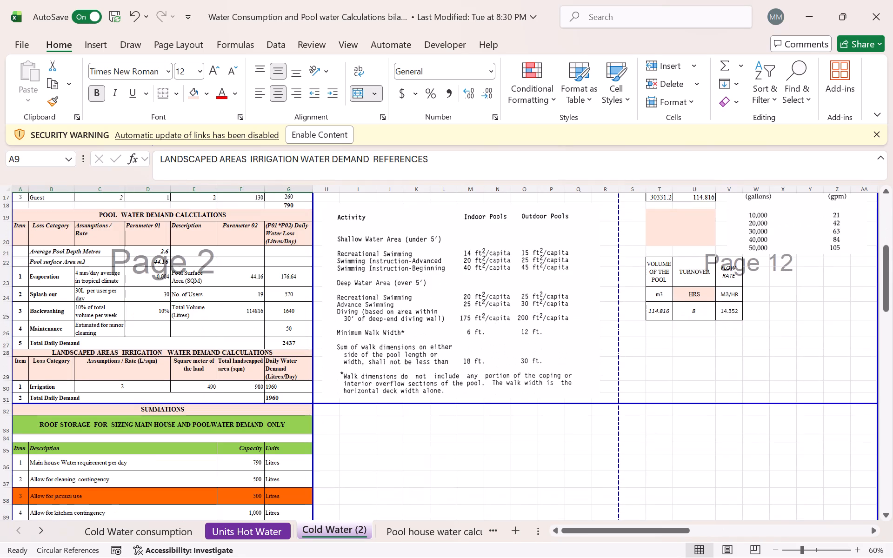
{"action": "left_click", "coordinate": [431, 531]}
{"action": "scroll", "coordinate": [393, 365], "scroll_direction": "down", "scroll_amount": 6}
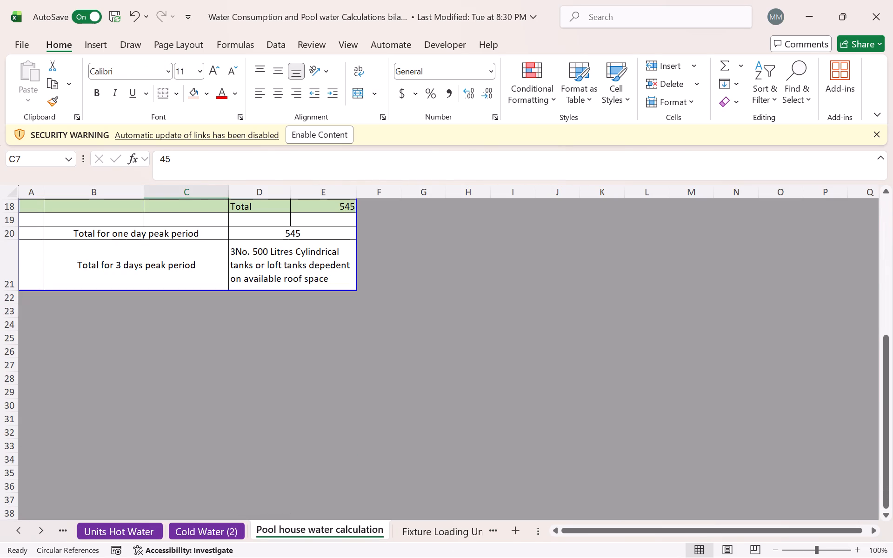
Examine the draw-off loading units and PPR-C pipe diameter tables on the Fixture Loading Units sheet.
{"action": "left_click", "coordinate": [446, 528]}
{"action": "scroll", "coordinate": [381, 314], "scroll_direction": "down", "scroll_amount": 6}
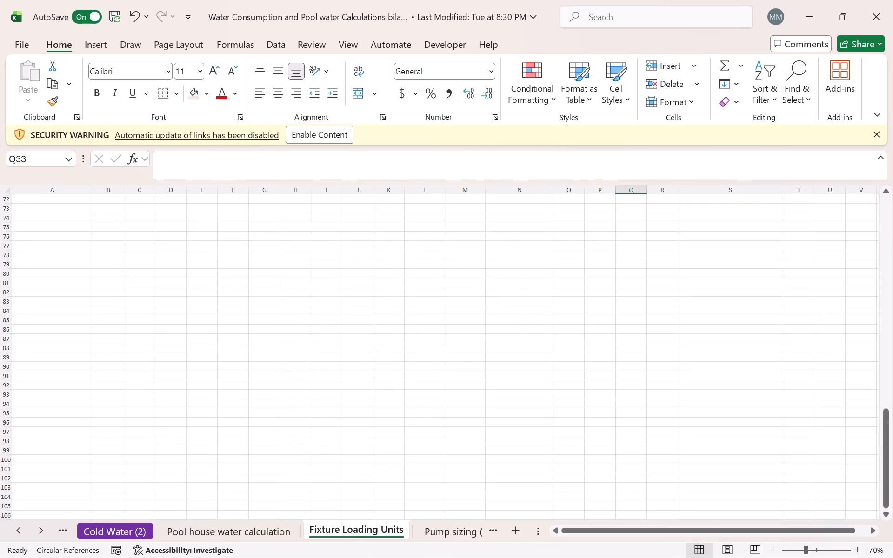
{"action": "scroll", "coordinate": [380, 326], "scroll_direction": "up", "scroll_amount": 12}
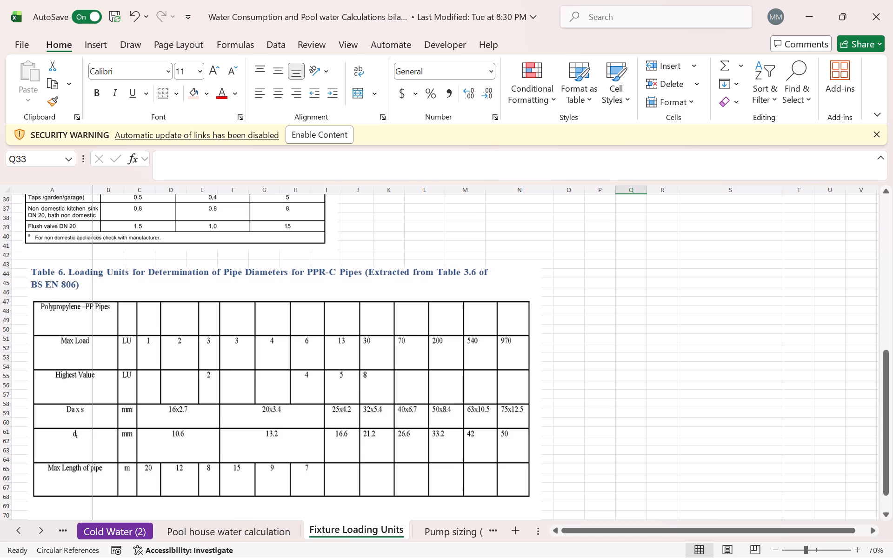
{"action": "scroll", "coordinate": [347, 344], "scroll_direction": "up", "scroll_amount": 5}
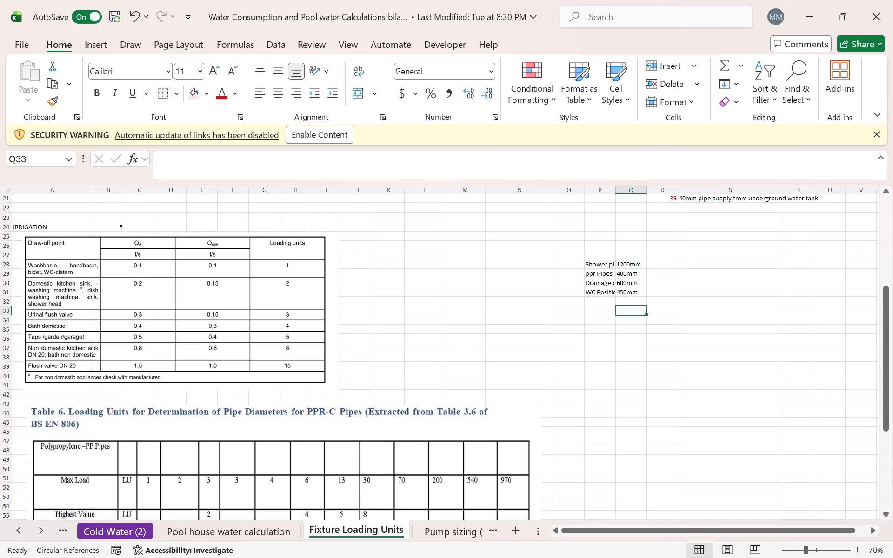
{"action": "scroll", "coordinate": [347, 344], "scroll_direction": "down", "scroll_amount": 1}
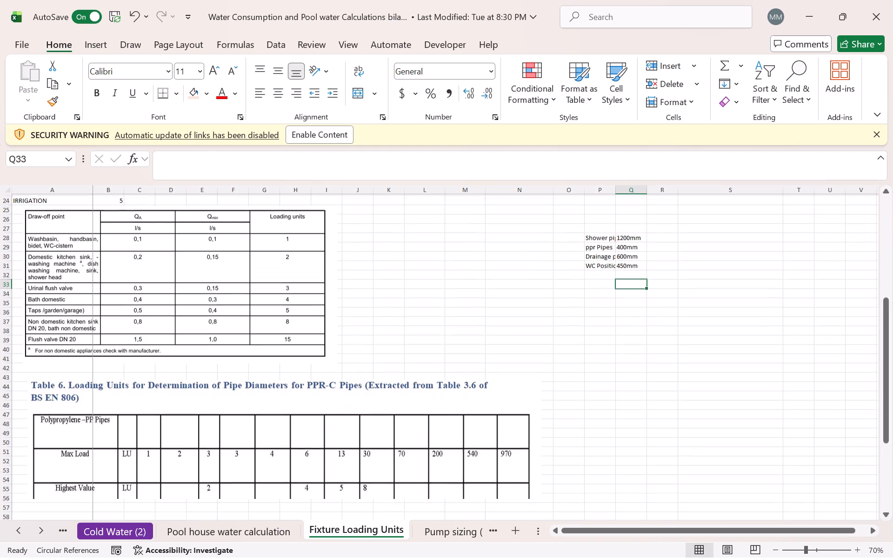
{"action": "scroll", "coordinate": [347, 344], "scroll_direction": "down", "scroll_amount": 2}
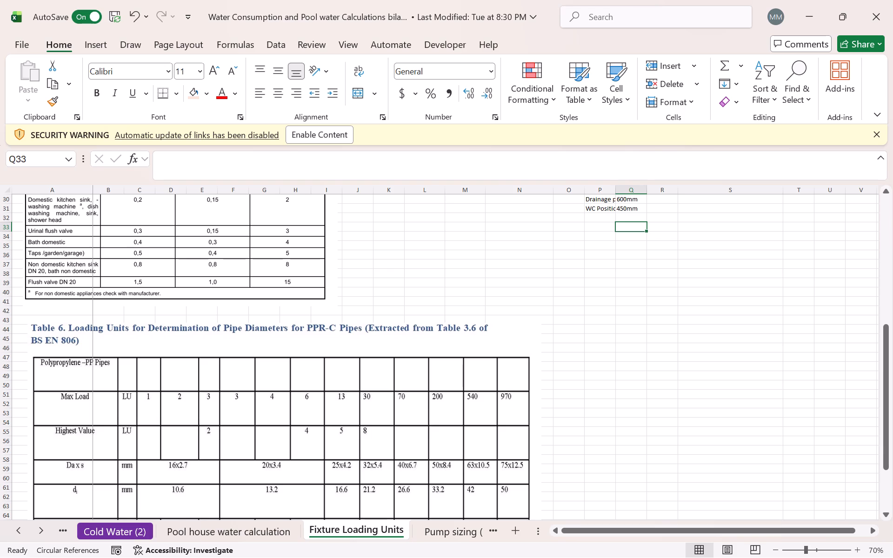
Switch back to the IRUNGU MODEL Section 9 view in Revit.
{"action": "left_click", "coordinate": [811, 19]}
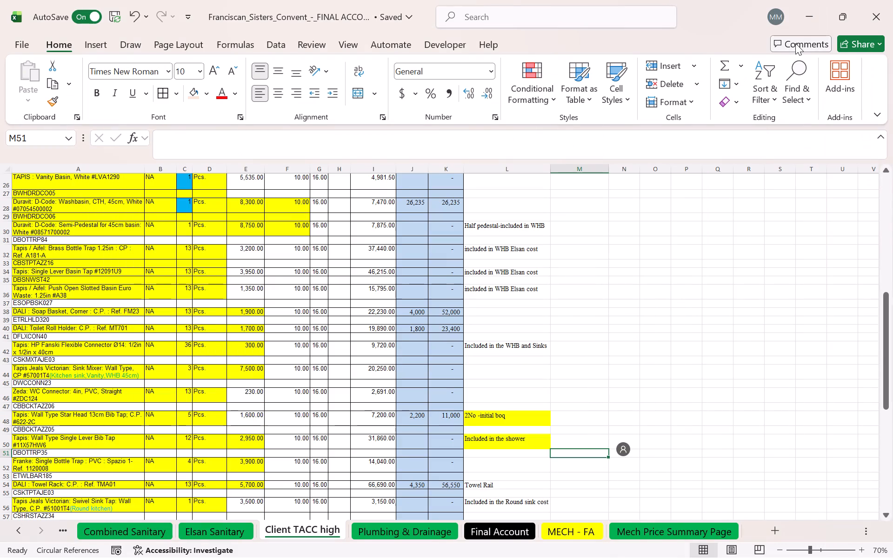
{"action": "left_click", "coordinate": [814, 13]}
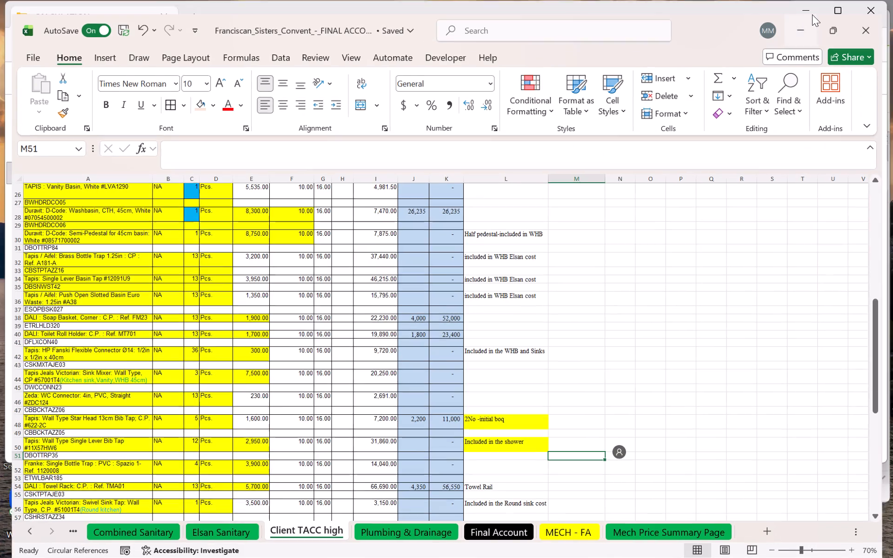
{"action": "left_click", "coordinate": [818, 7]}
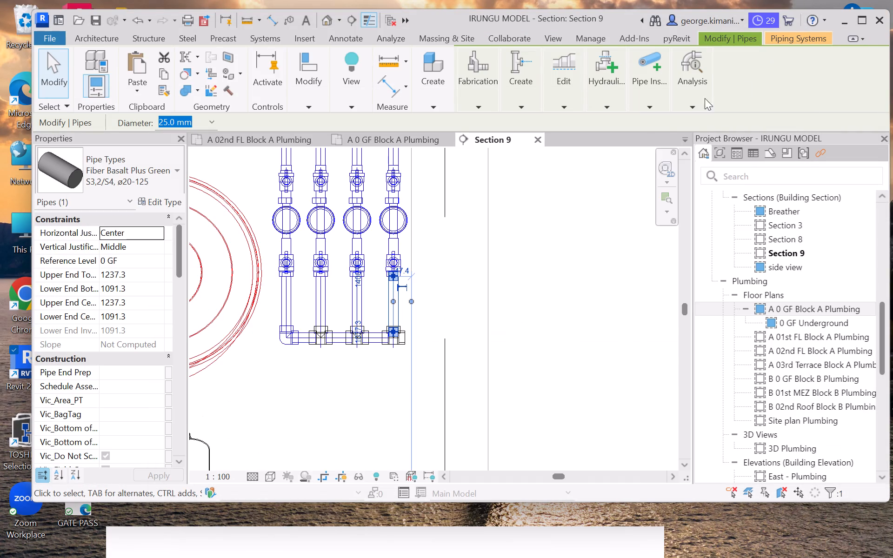
Draw a short horizontal 25 mm pipe outward from the open end of the manifold's last tee.
{"action": "scroll", "coordinate": [569, 218], "scroll_direction": "down", "scroll_amount": 4}
{"action": "scroll", "coordinate": [460, 297], "scroll_direction": "up", "scroll_amount": 9}
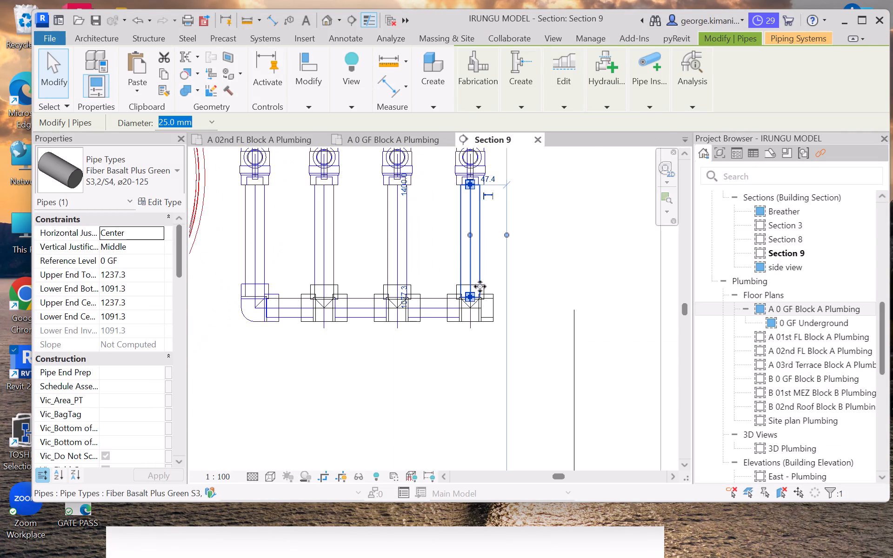
{"action": "scroll", "coordinate": [399, 306], "scroll_direction": "down", "scroll_amount": 4}
{"action": "scroll", "coordinate": [424, 309], "scroll_direction": "up", "scroll_amount": 5}
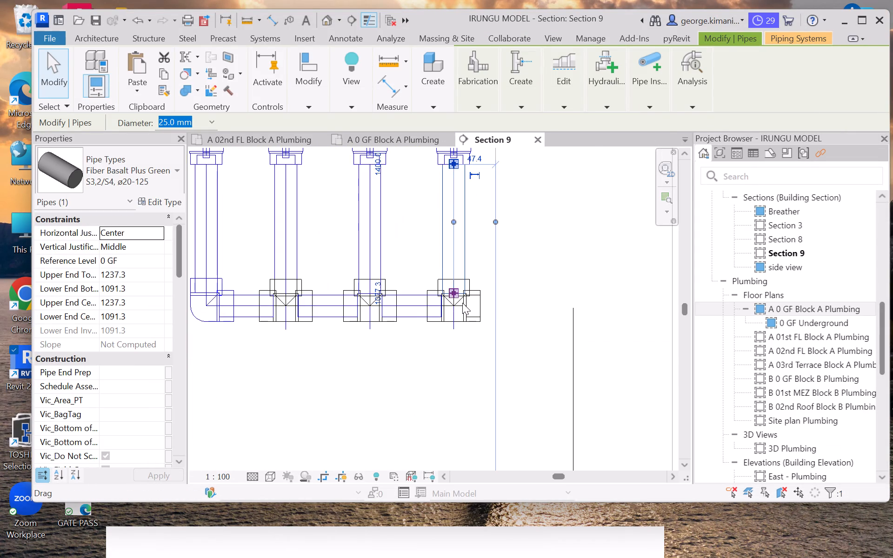
{"action": "left_click", "coordinate": [463, 303]}
{"action": "key", "text": "Escape"}
{"action": "key", "text": "Escape"}
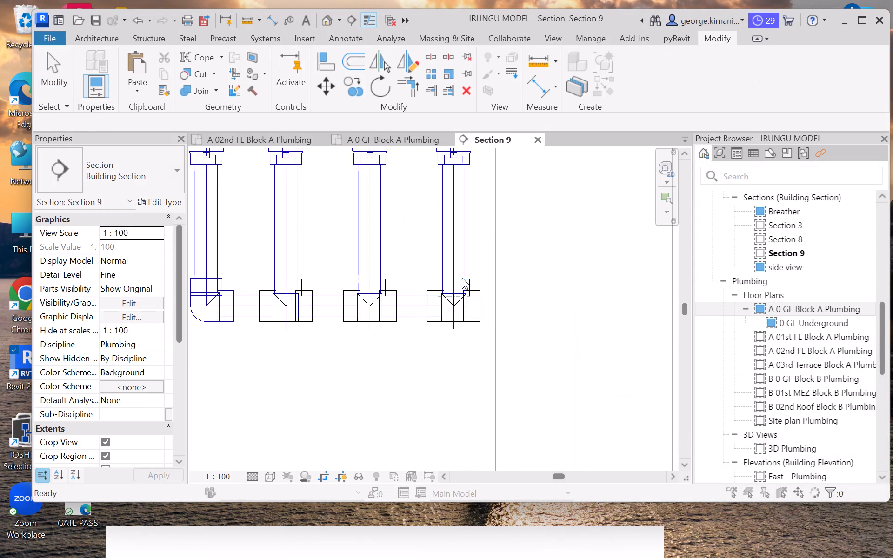
{"action": "key", "text": "Escape"}
{"action": "right_click", "coordinate": [464, 305]}
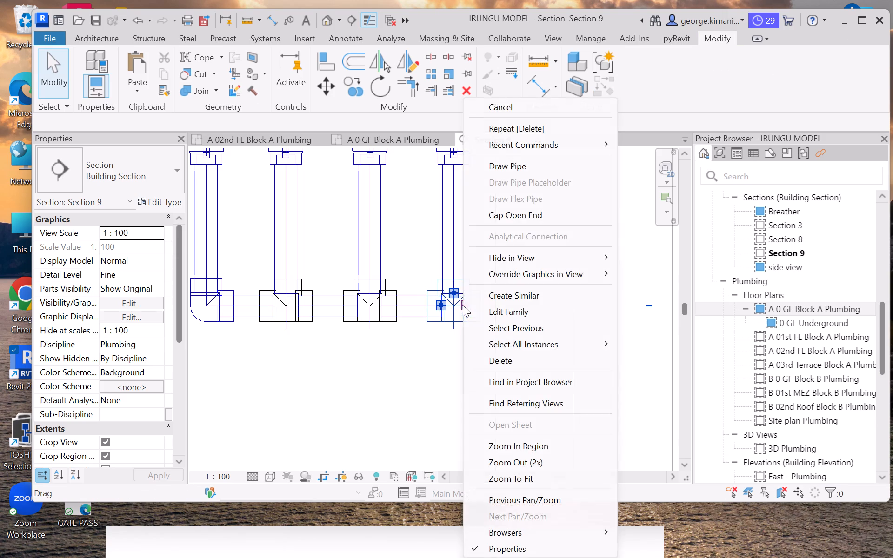
{"action": "left_click", "coordinate": [518, 160]}
{"action": "scroll", "coordinate": [482, 320], "scroll_direction": "down", "scroll_amount": 3}
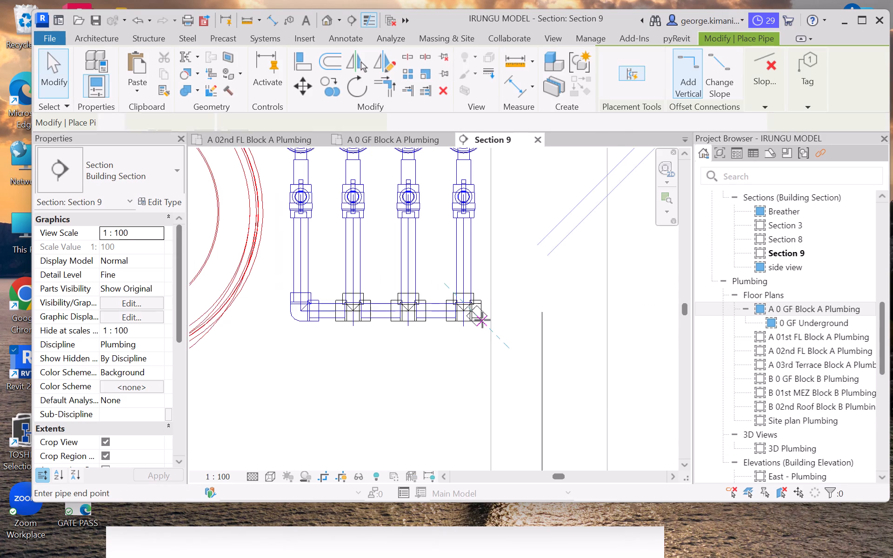
{"action": "left_click", "coordinate": [498, 310]}
{"action": "scroll", "coordinate": [498, 320], "scroll_direction": "down", "scroll_amount": 1}
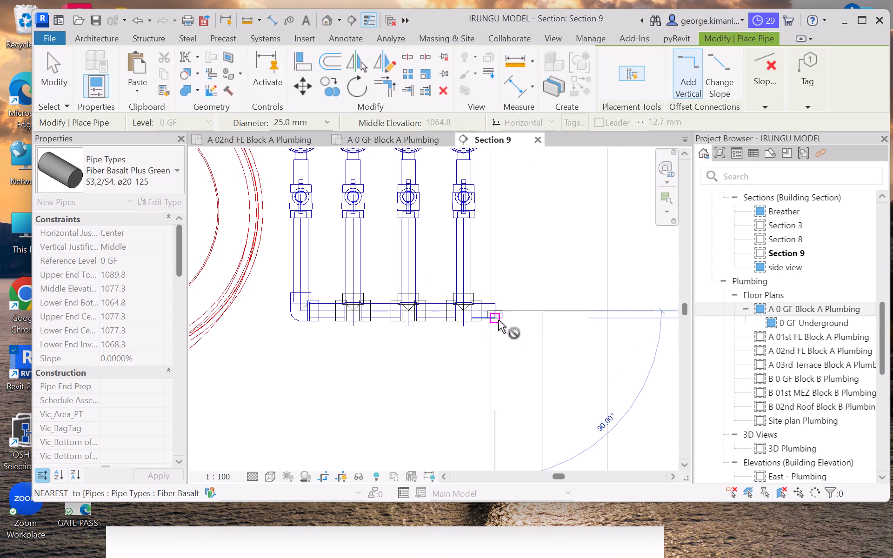
{"action": "scroll", "coordinate": [498, 320], "scroll_direction": "down", "scroll_amount": 13}
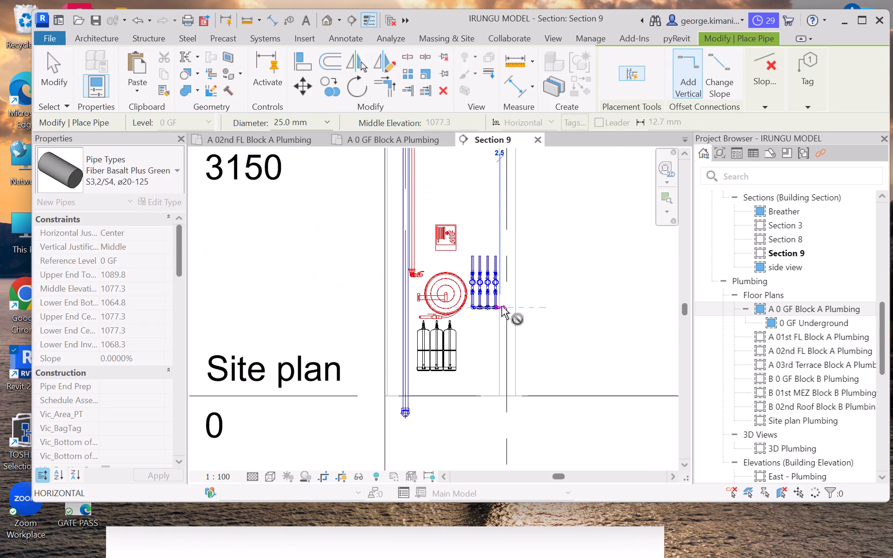
{"action": "key", "text": "Escape"}
{"action": "key", "text": "Escape"}
Select the entire connected four-riser pipe network and nudge it five increments left toward the hose reel.
{"action": "left_click", "coordinate": [470, 269]}
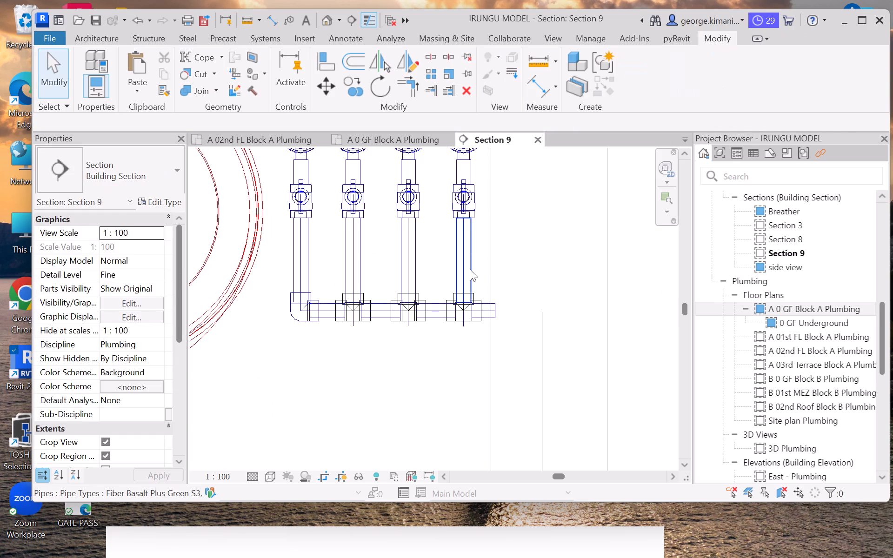
{"action": "key", "text": "Tab"}
{"action": "key", "text": "Tab"}
{"action": "key", "text": "Tab"}
{"action": "left_click", "coordinate": [465, 266]}
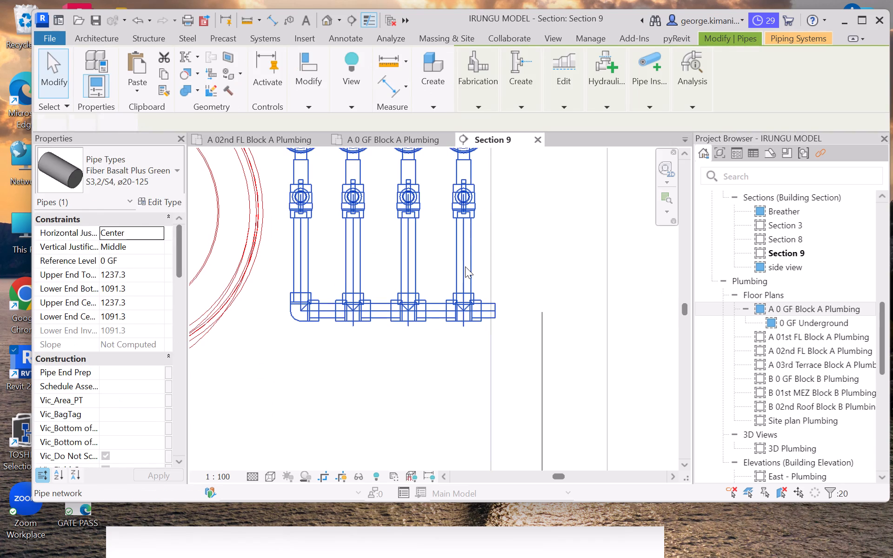
{"action": "key", "text": "Left"}
{"action": "key", "text": "Left"}
{"action": "key", "text": "Left"}
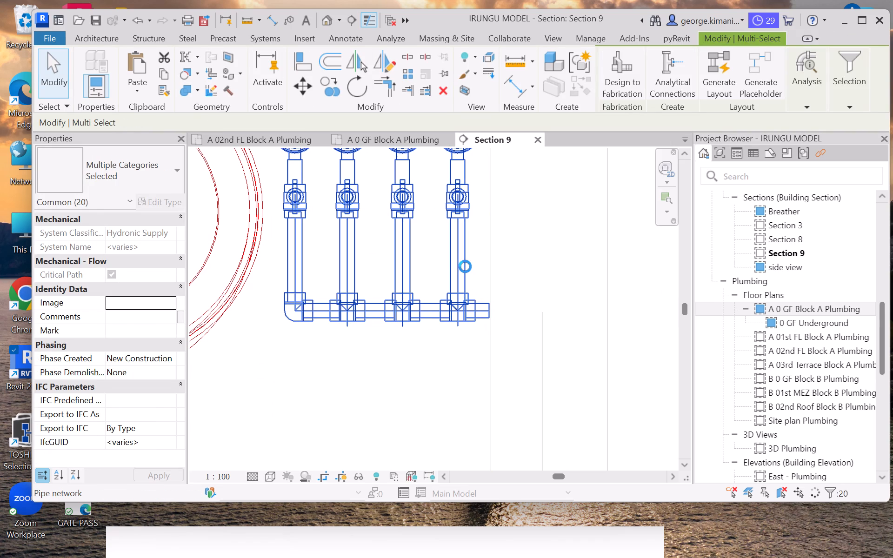
{"action": "key", "text": "Left"}
{"action": "key", "text": "Left"}
{"action": "left_click", "coordinate": [403, 375]}
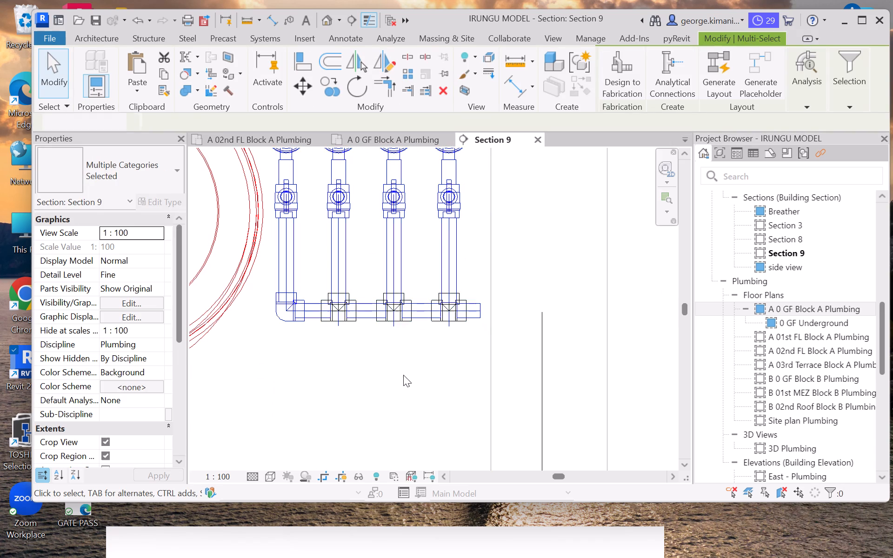
Draw a vertical 32 mm pipe from the manifold's open end up to a middle elevation of about 5697 mm.
{"action": "scroll", "coordinate": [393, 372], "scroll_direction": "down", "scroll_amount": 6}
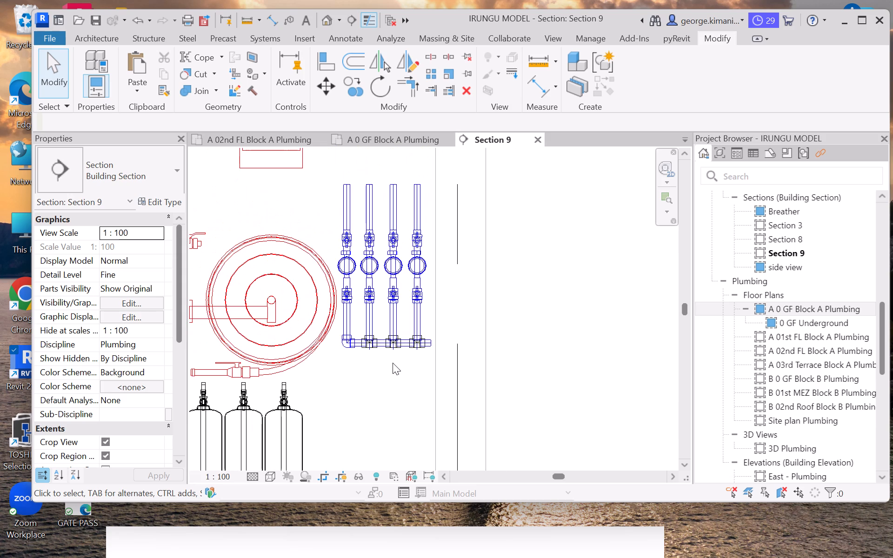
{"action": "scroll", "coordinate": [433, 340], "scroll_direction": "up", "scroll_amount": 2}
{"action": "left_click", "coordinate": [432, 341]}
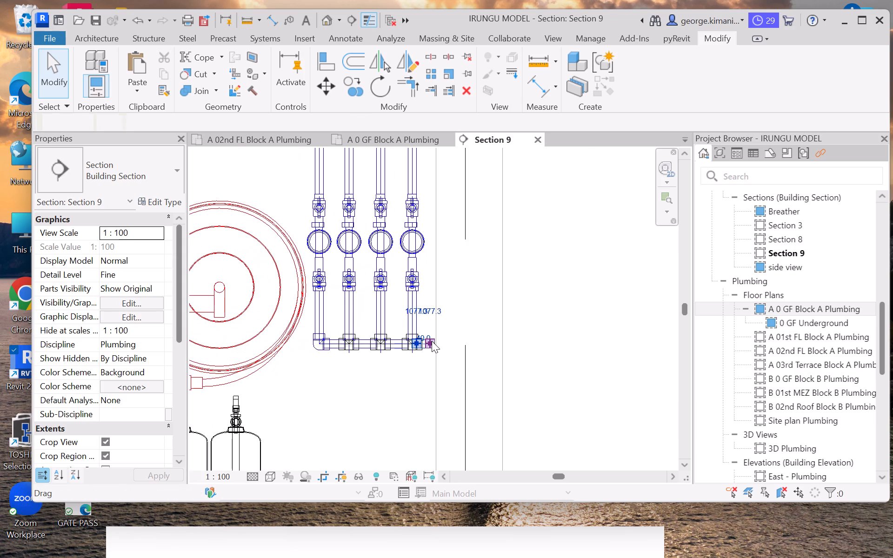
{"action": "right_click", "coordinate": [432, 341]}
{"action": "scroll", "coordinate": [433, 348], "scroll_direction": "down", "scroll_amount": 5}
{"action": "left_click", "coordinate": [483, 165]}
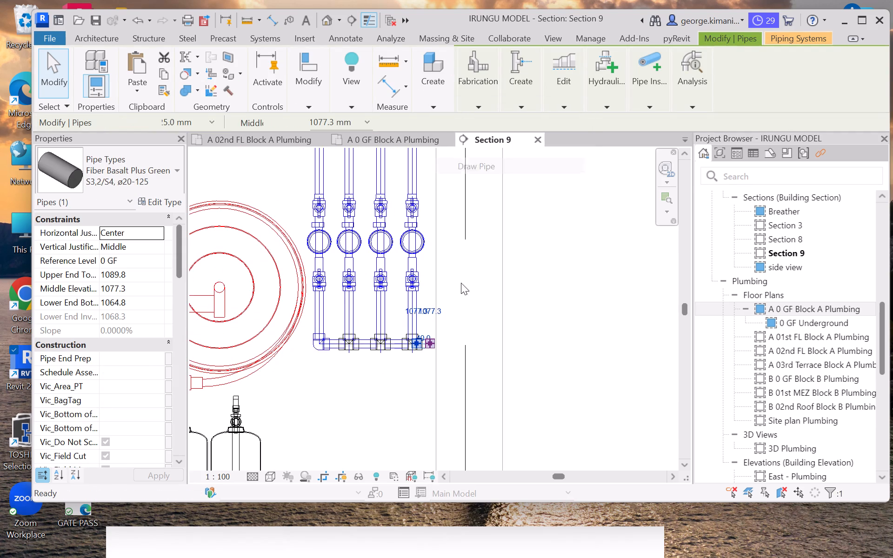
{"action": "scroll", "coordinate": [455, 317], "scroll_direction": "down", "scroll_amount": 13}
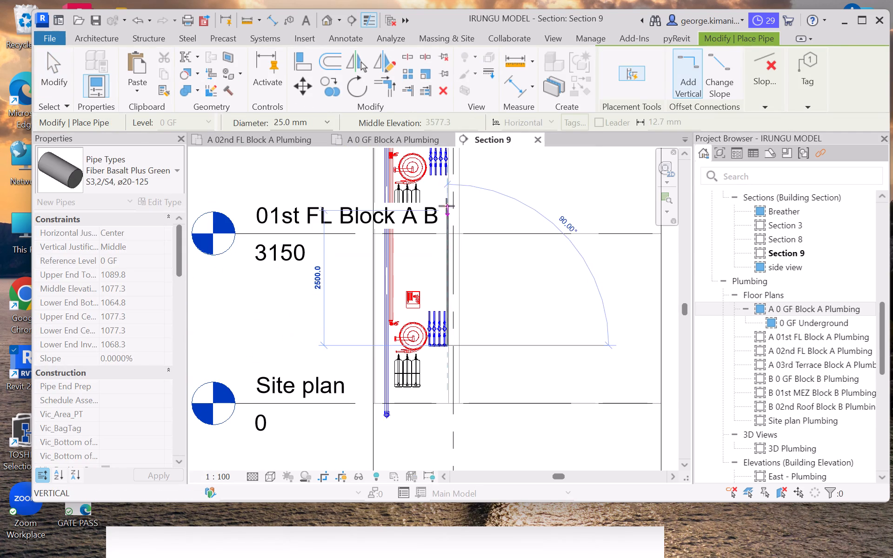
{"action": "left_click", "coordinate": [330, 123]}
{"action": "left_click", "coordinate": [315, 157]}
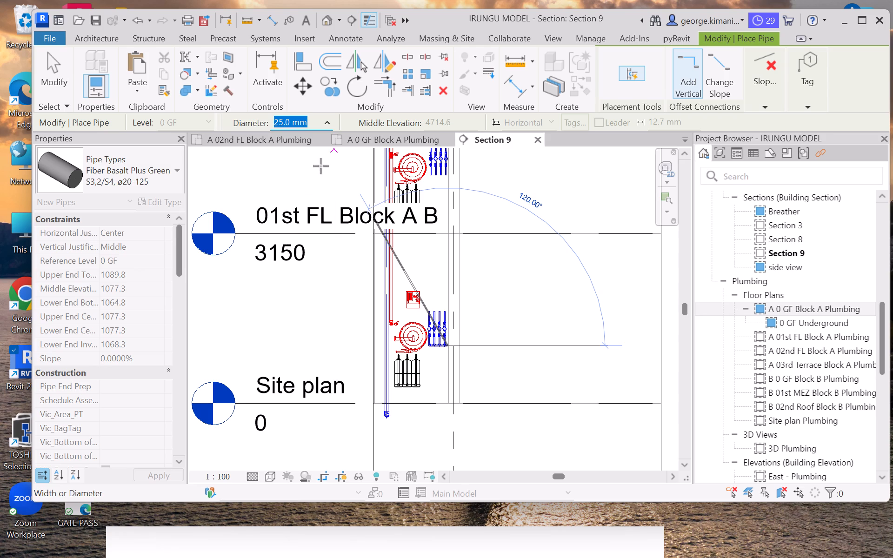
{"action": "scroll", "coordinate": [476, 316], "scroll_direction": "down", "scroll_amount": 6}
{"action": "scroll", "coordinate": [470, 226], "scroll_direction": "up", "scroll_amount": 8}
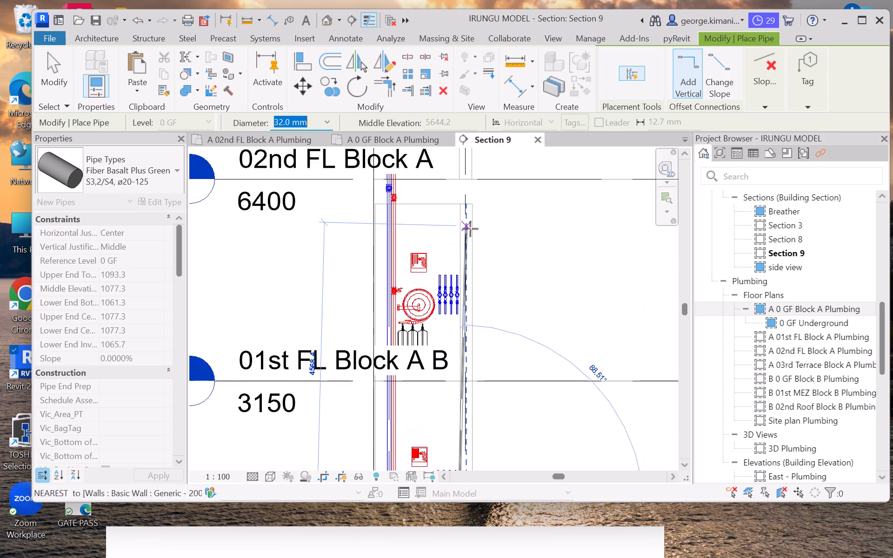
{"action": "scroll", "coordinate": [470, 229], "scroll_direction": "up", "scroll_amount": 8}
{"action": "left_click", "coordinate": [438, 206]}
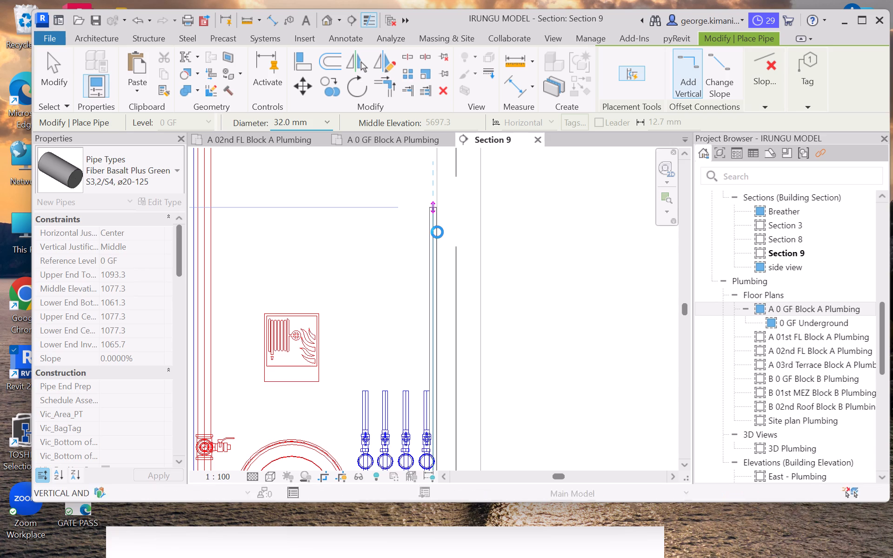
{"action": "key", "text": "Escape"}
{"action": "key", "text": "Escape"}
{"action": "key", "text": "Escape"}
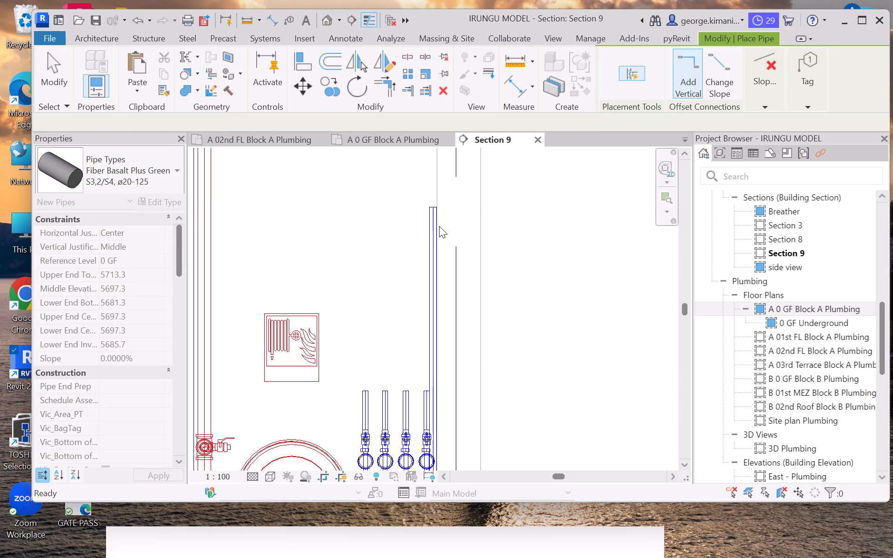
Review the riser in Section 9, and examine the washroom fixtures around the lift on the A 0 GF Block A Plumbing plan.
{"action": "scroll", "coordinate": [439, 223], "scroll_direction": "down", "scroll_amount": 5}
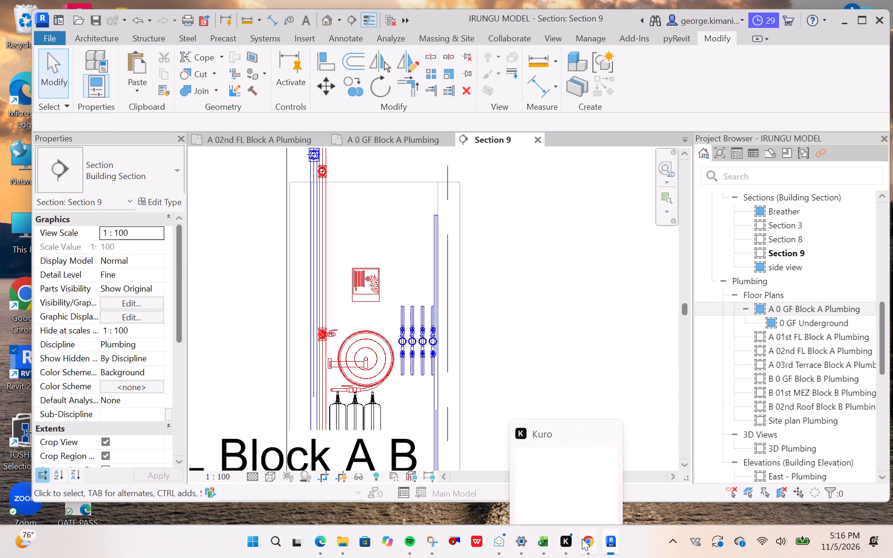
{"action": "scroll", "coordinate": [382, 300], "scroll_direction": "down", "scroll_amount": 11}
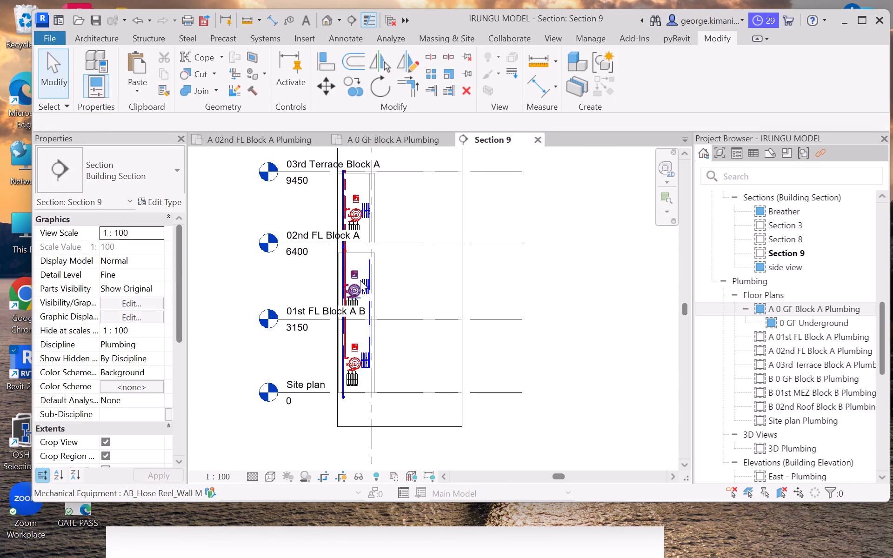
{"action": "scroll", "coordinate": [368, 301], "scroll_direction": "up", "scroll_amount": 7}
{"action": "scroll", "coordinate": [370, 263], "scroll_direction": "up", "scroll_amount": 5}
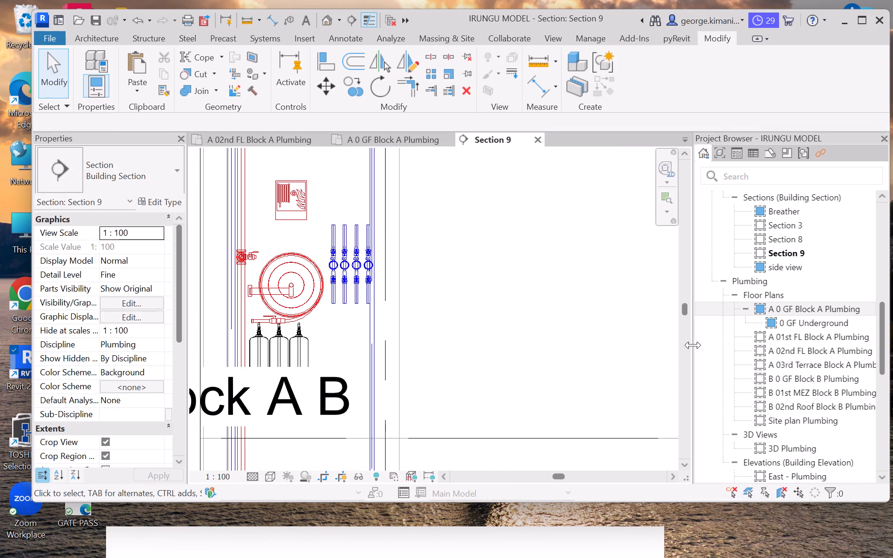
{"action": "double_click", "coordinate": [787, 312]}
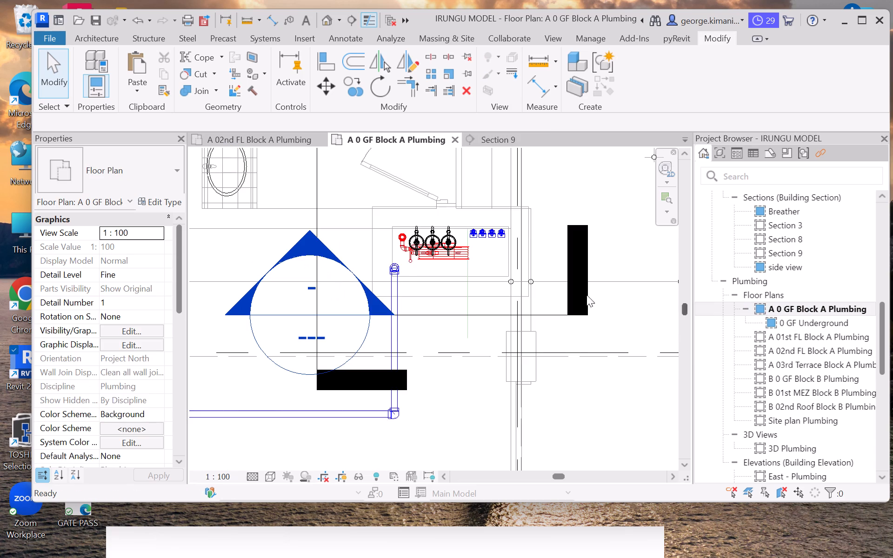
{"action": "scroll", "coordinate": [373, 266], "scroll_direction": "down", "scroll_amount": 11}
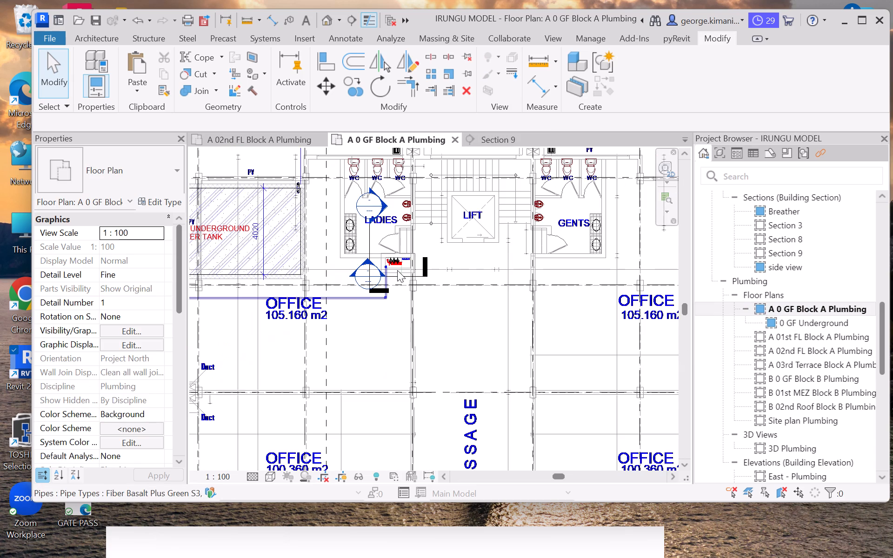
{"action": "scroll", "coordinate": [408, 265], "scroll_direction": "down", "scroll_amount": 2}
{"action": "scroll", "coordinate": [388, 203], "scroll_direction": "up", "scroll_amount": 5}
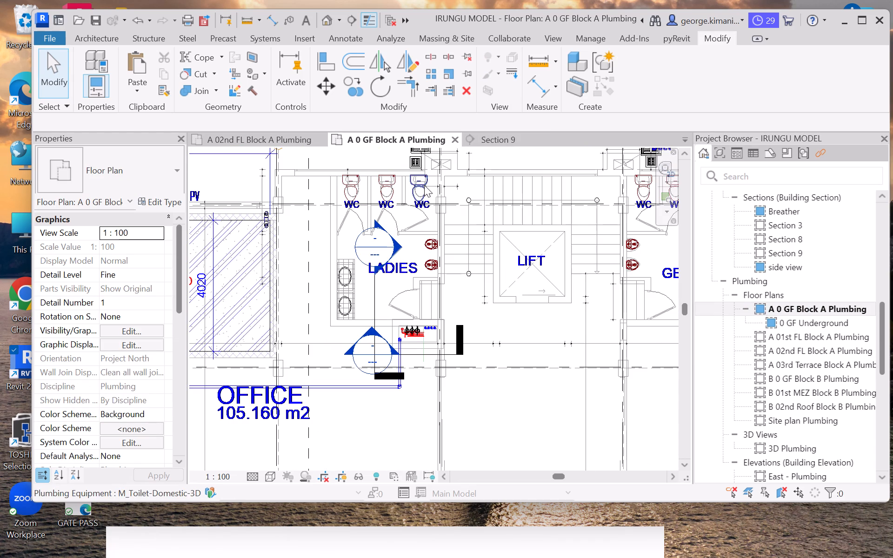
{"action": "scroll", "coordinate": [416, 188], "scroll_direction": "down", "scroll_amount": 3}
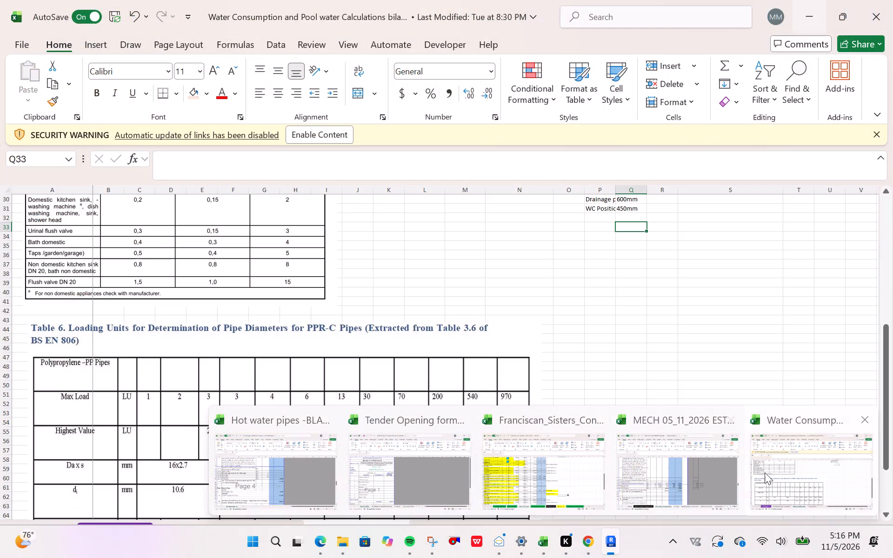
Switch to the water calculation workbook in Excel and shorten the "Lower ground floor" heading on the Fixture Loading Units sheet to "ground floor".
{"action": "left_click", "coordinate": [771, 472]}
{"action": "scroll", "coordinate": [356, 312], "scroll_direction": "up", "scroll_amount": 5}
{"action": "scroll", "coordinate": [340, 313], "scroll_direction": "down", "scroll_amount": 1}
{"action": "scroll", "coordinate": [340, 313], "scroll_direction": "up", "scroll_amount": 11}
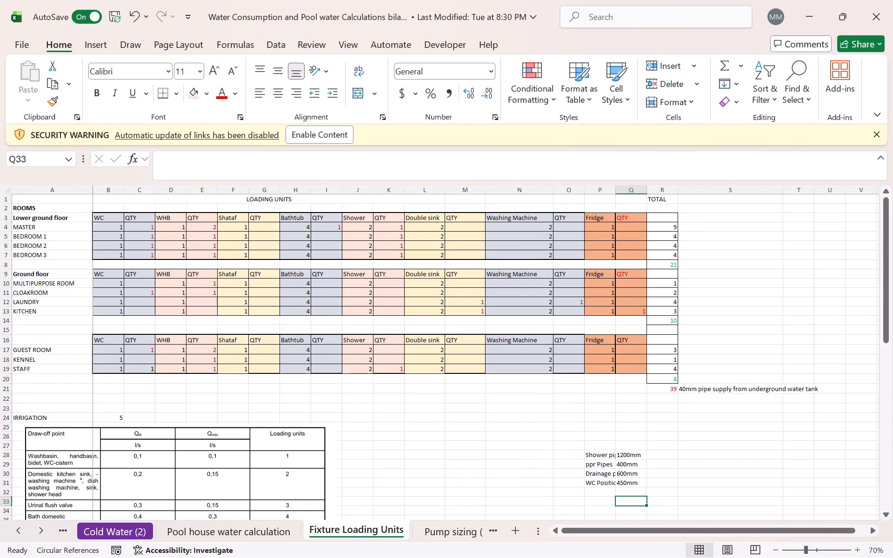
{"action": "scroll", "coordinate": [337, 315], "scroll_direction": "up", "scroll_amount": 3}
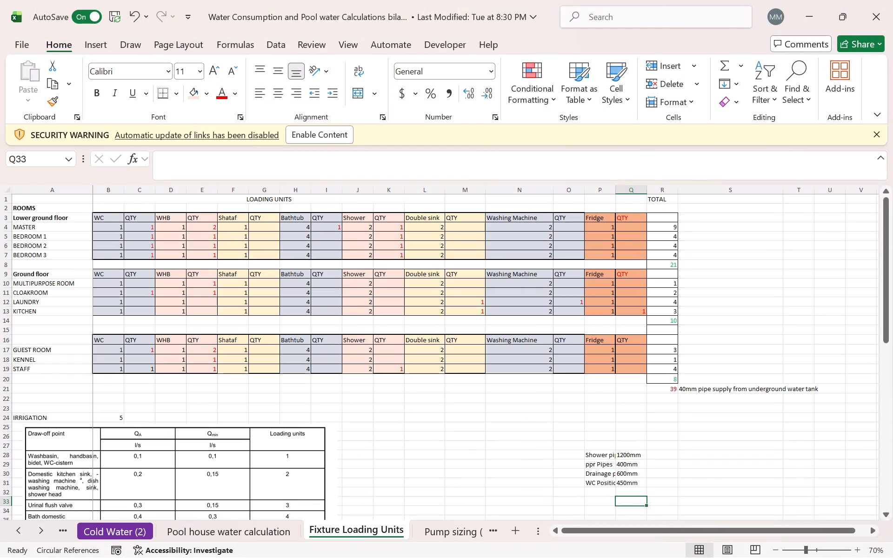
{"action": "left_click", "coordinate": [45, 221]}
{"action": "left_click_drag", "start_coordinate": [185, 159], "coordinate": [167, 159]}
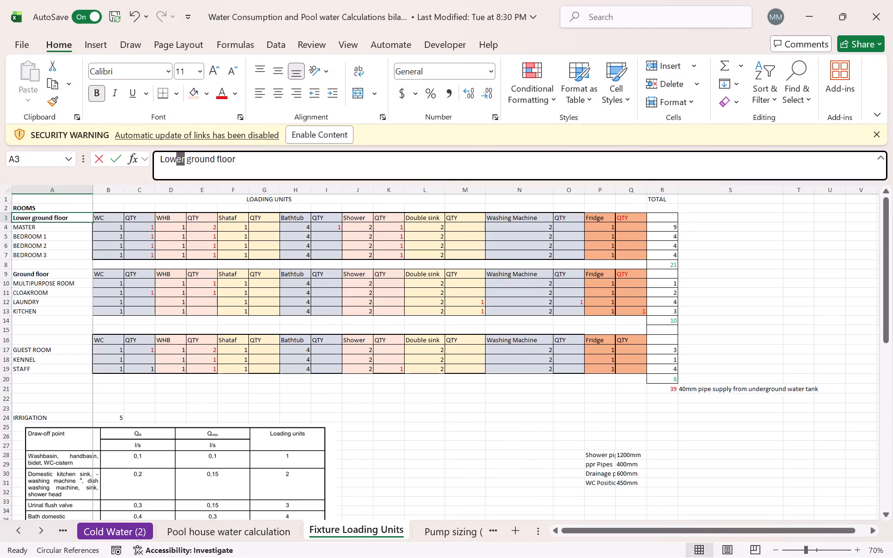
{"action": "left_click_drag", "start_coordinate": [167, 159], "coordinate": [145, 159]}
{"action": "key", "text": "BackSpace"}
{"action": "left_click", "coordinate": [241, 406]}
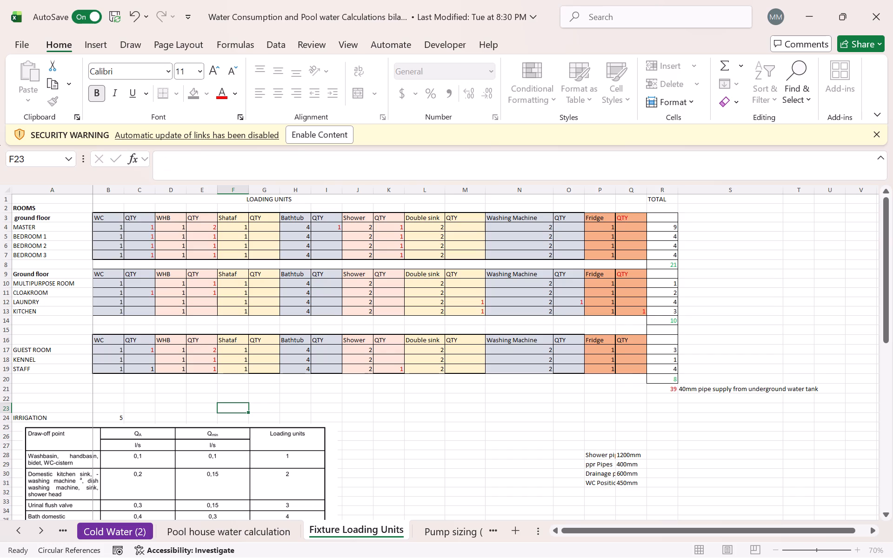
Replace the MASTER room label under the ground floor heading with LIFT WASHROOMS.
{"action": "left_click", "coordinate": [113, 226]}
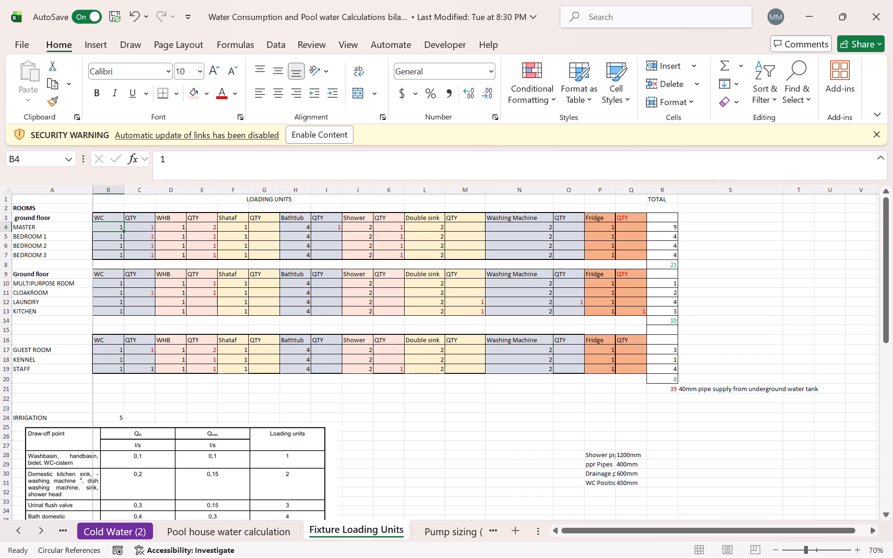
{"action": "left_click_drag", "start_coordinate": [66, 228], "coordinate": [67, 254]}
{"action": "key", "text": "BackSpace"}
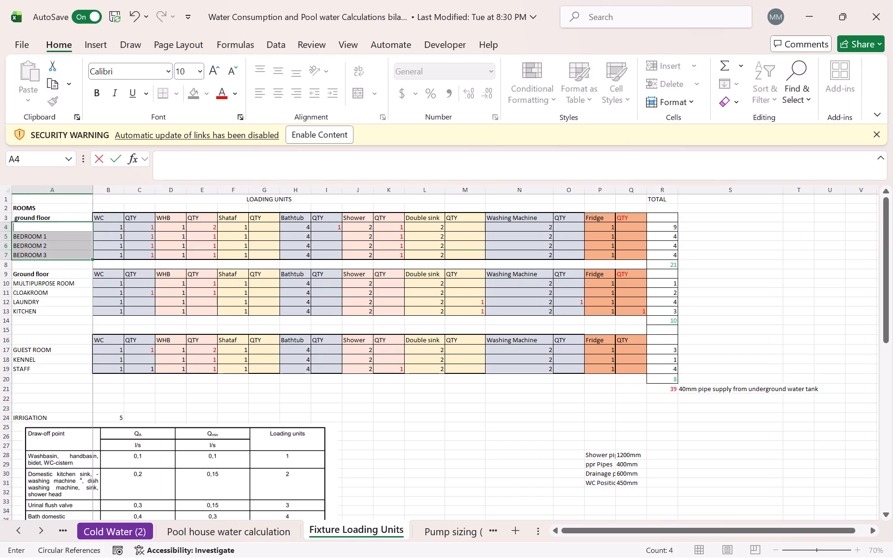
{"action": "type", "text": "LIFT WASHROOS"}
{"action": "key", "text": "BackSpace"}
{"action": "type", "text": "MS"}
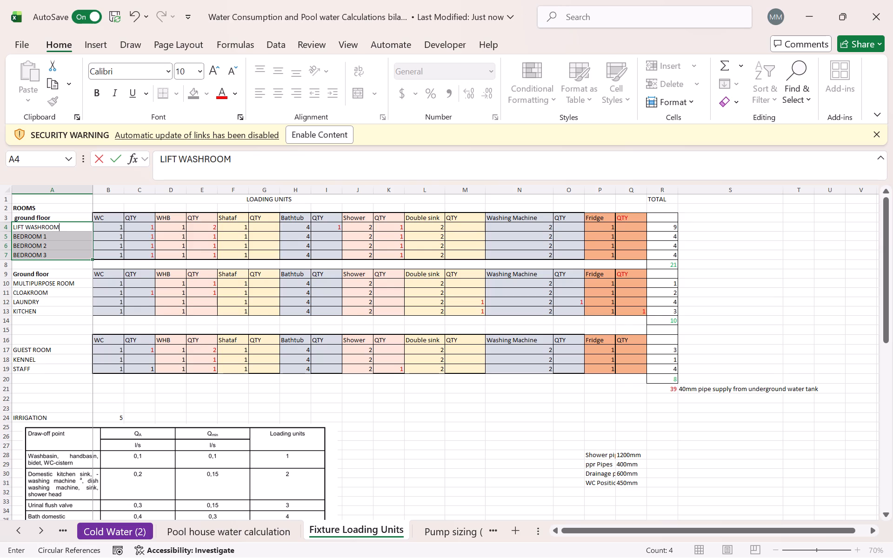
{"action": "left_click", "coordinate": [184, 371]}
Set the WC value in the LIFT WASHROOMS row to 3.
{"action": "left_click", "coordinate": [107, 221]}
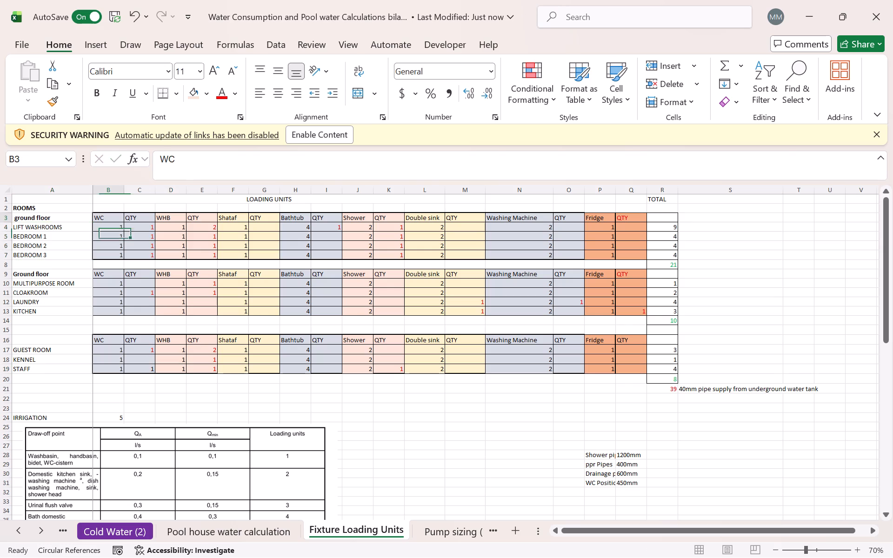
{"action": "left_click", "coordinate": [117, 232]}
{"action": "left_click", "coordinate": [115, 227]}
{"action": "key", "text": "6"}
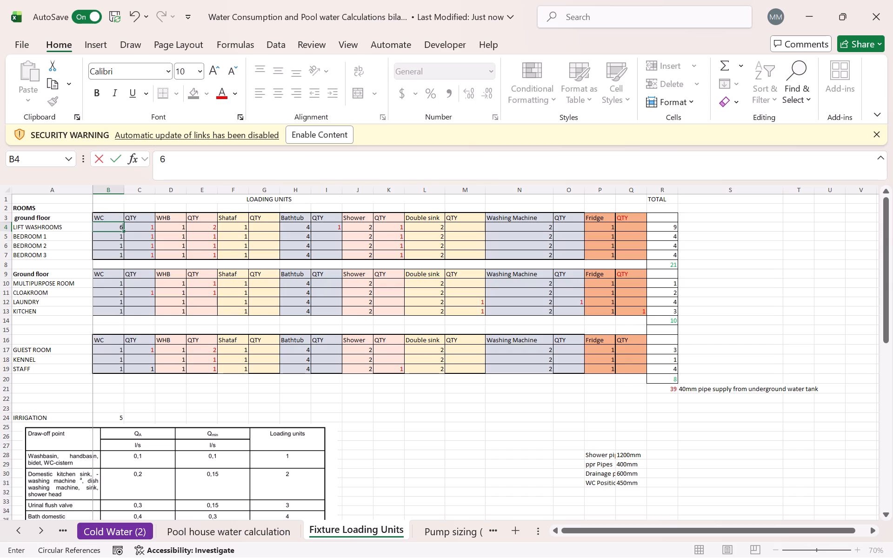
{"action": "key", "text": "BackSpace"}
{"action": "key", "text": "3"}
Extend the LIFT WASHROOMS label to read LIFT WASHROOMS LEFT.
{"action": "double_click", "coordinate": [67, 228]}
{"action": "key", "text": "space"}
{"action": "type", "text": "LEFT"}
{"action": "left_click", "coordinate": [148, 320]}
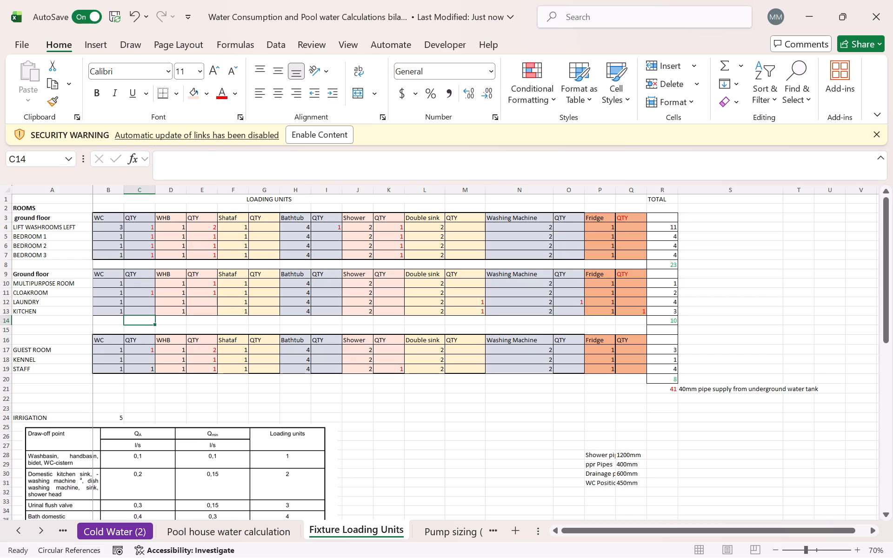
Copy the LIFT WASHROOMS LEFT label down over the BEDROOM 1 label.
{"action": "left_click", "coordinate": [72, 228]}
{"action": "left_click_drag", "start_coordinate": [92, 231], "coordinate": [89, 241]}
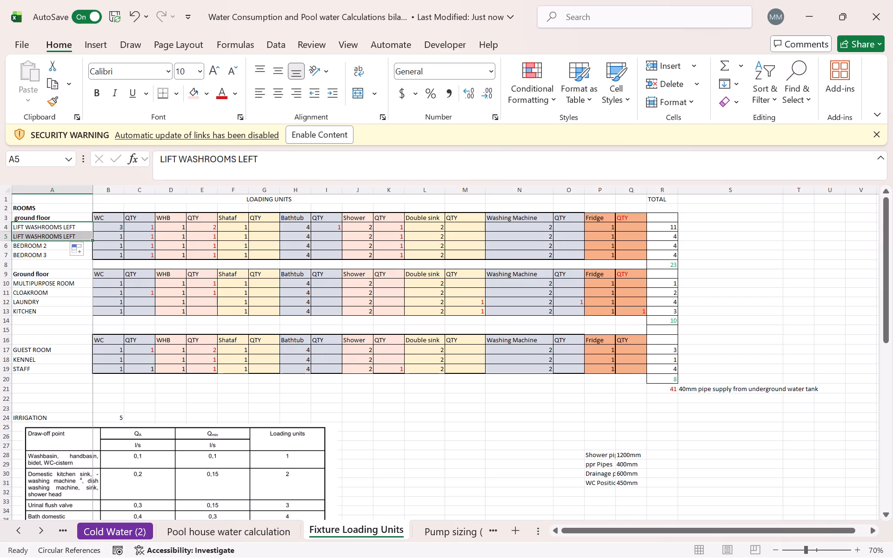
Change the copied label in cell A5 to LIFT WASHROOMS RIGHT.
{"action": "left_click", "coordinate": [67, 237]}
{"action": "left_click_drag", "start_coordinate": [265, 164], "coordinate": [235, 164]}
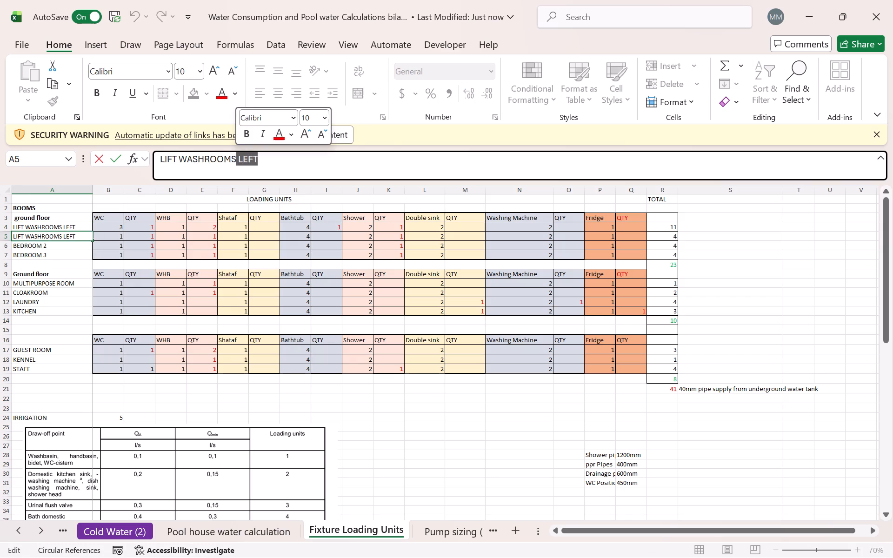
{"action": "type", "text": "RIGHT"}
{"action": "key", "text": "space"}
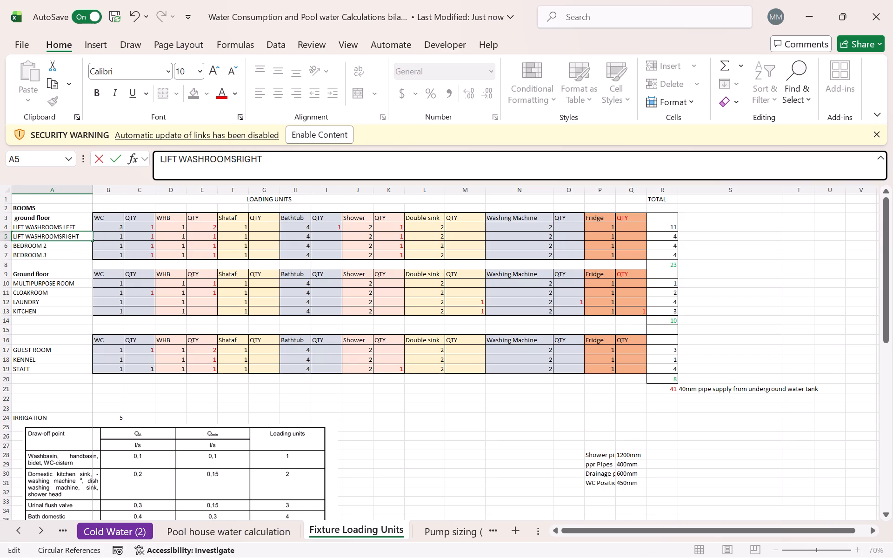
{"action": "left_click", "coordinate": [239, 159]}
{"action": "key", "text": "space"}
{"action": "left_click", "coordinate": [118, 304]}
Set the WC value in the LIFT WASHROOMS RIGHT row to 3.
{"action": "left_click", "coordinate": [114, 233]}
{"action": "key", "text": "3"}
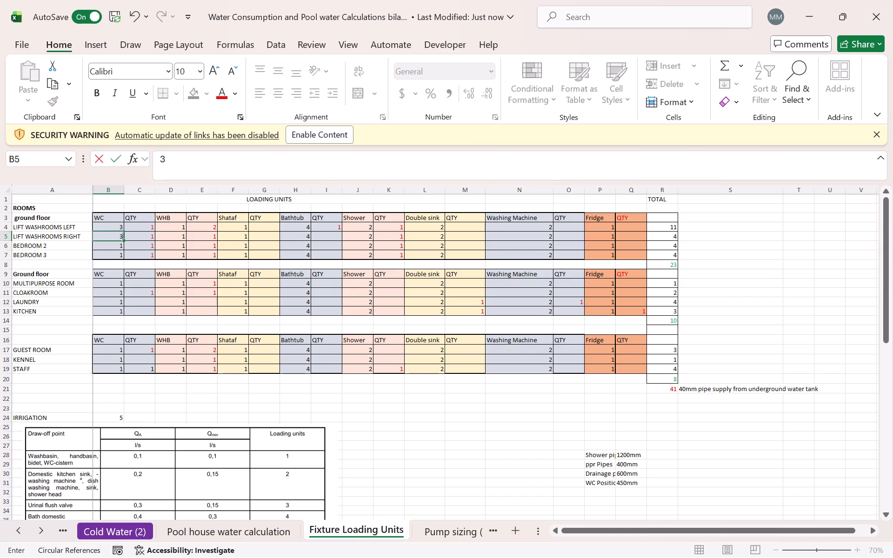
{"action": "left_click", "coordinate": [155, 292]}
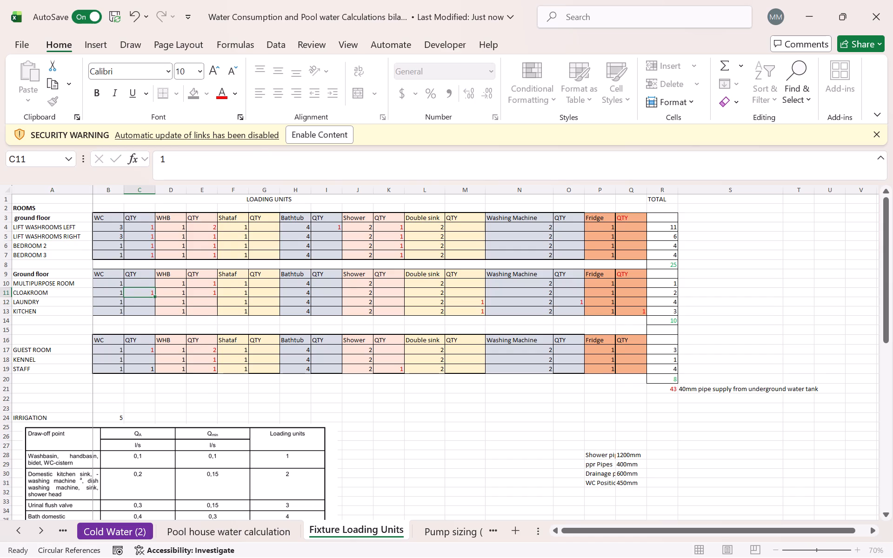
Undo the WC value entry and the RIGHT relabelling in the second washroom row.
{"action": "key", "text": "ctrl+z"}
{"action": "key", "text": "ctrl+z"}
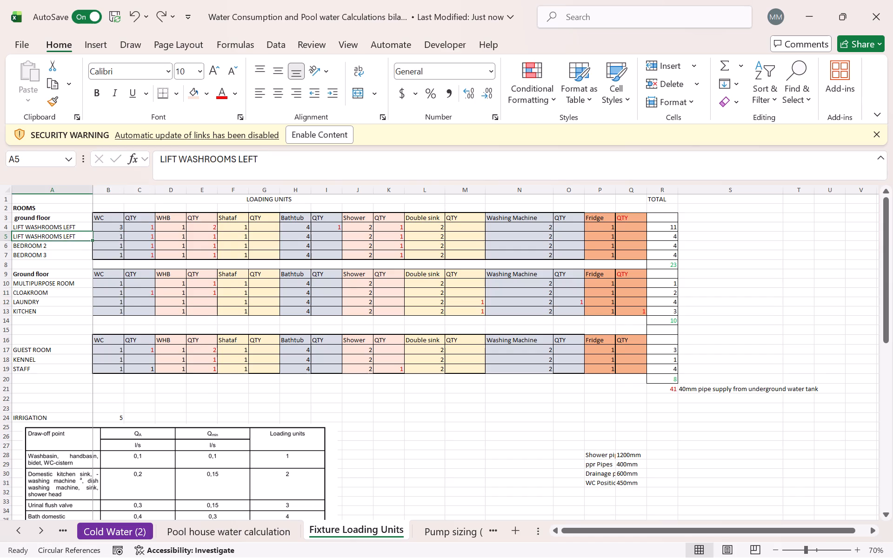
Redo the LIFT WASHROOMS RIGHT relabelling in the second washroom row.
{"action": "left_click", "coordinate": [165, 9]}
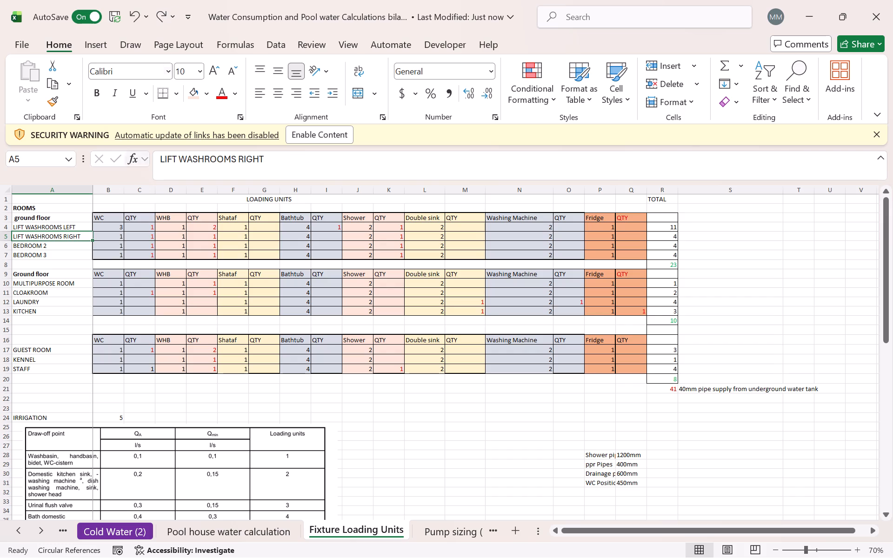
Set the LIFT WASHROOMS LEFT WC value to 1 and the WC quantity to 3 in both lift washroom rows.
{"action": "left_click", "coordinate": [115, 226]}
{"action": "key", "text": "1"}
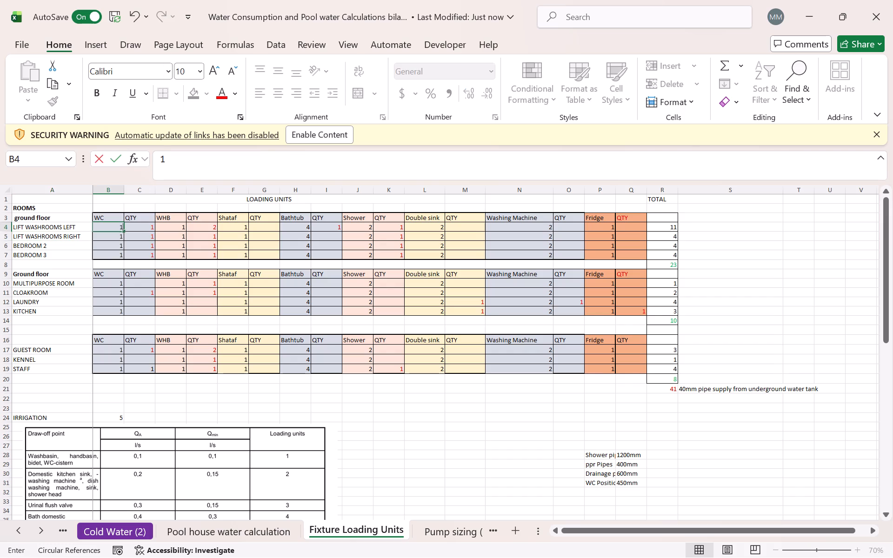
{"action": "left_click", "coordinate": [144, 227]}
{"action": "key", "text": "3"}
{"action": "left_click", "coordinate": [151, 236]}
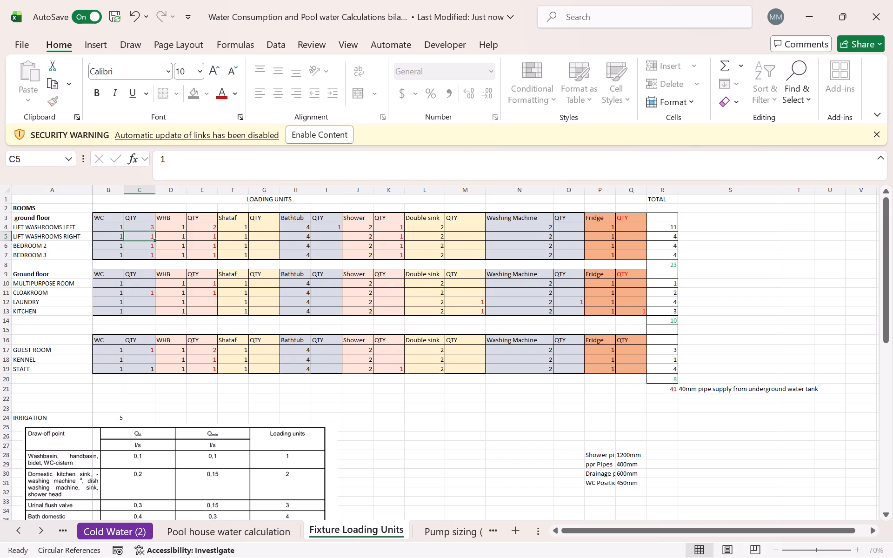
{"action": "key", "text": "3"}
{"action": "left_click", "coordinate": [183, 288]}
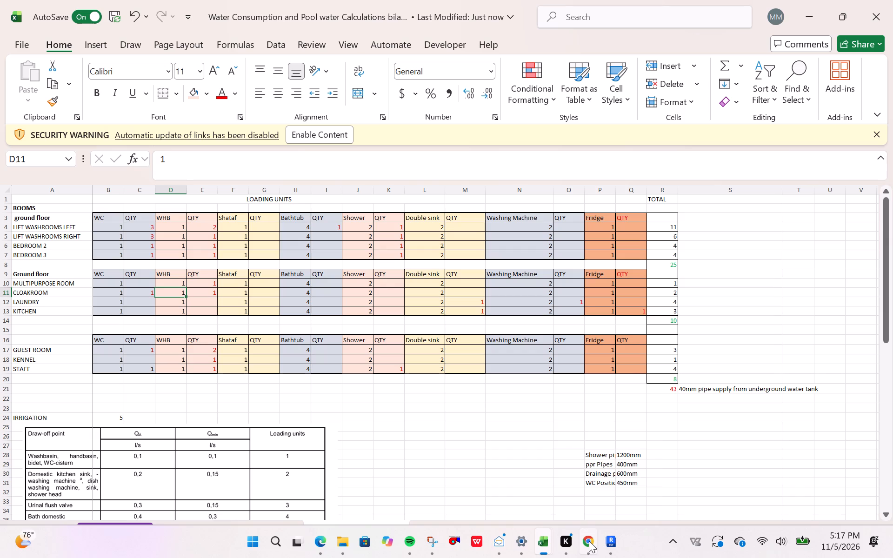
Switch to Revit to check the LADIES and GENTS washroom fixtures on the ground floor plan, and return to Excel.
{"action": "left_click", "coordinate": [606, 484]}
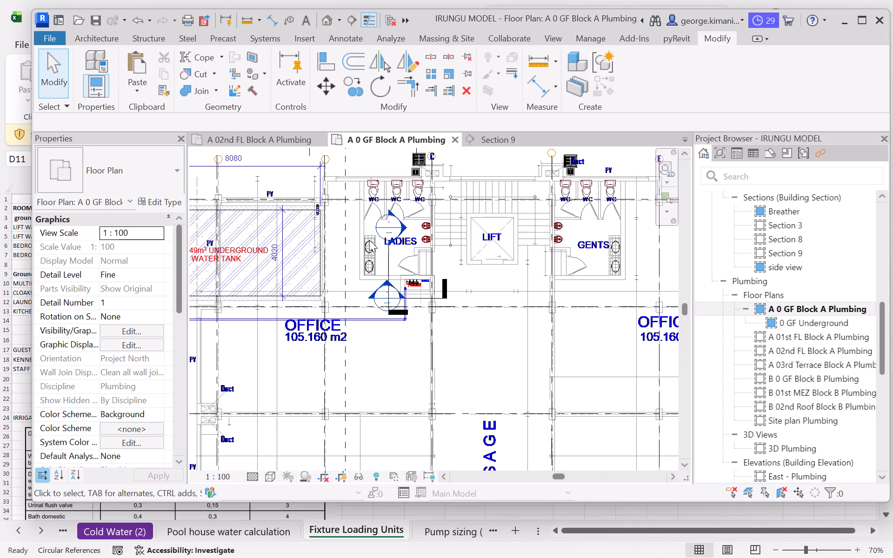
{"action": "left_click", "coordinate": [852, 21]}
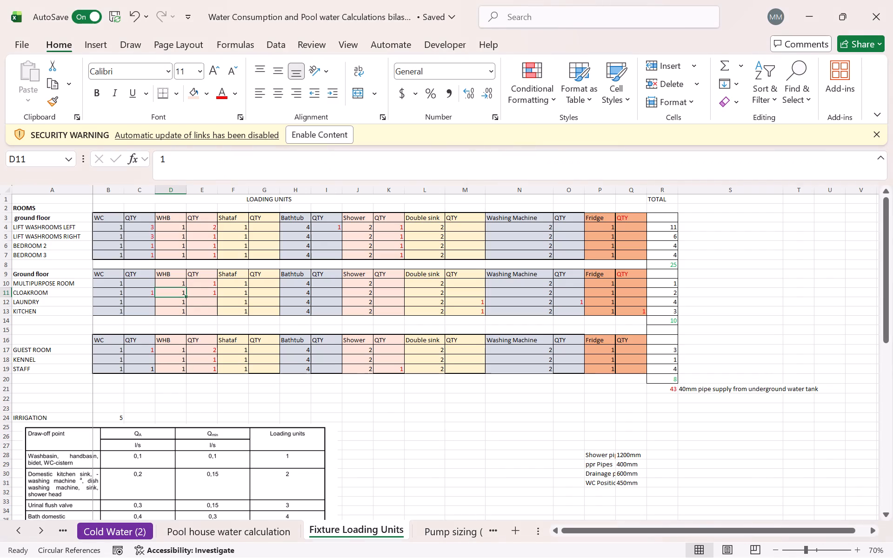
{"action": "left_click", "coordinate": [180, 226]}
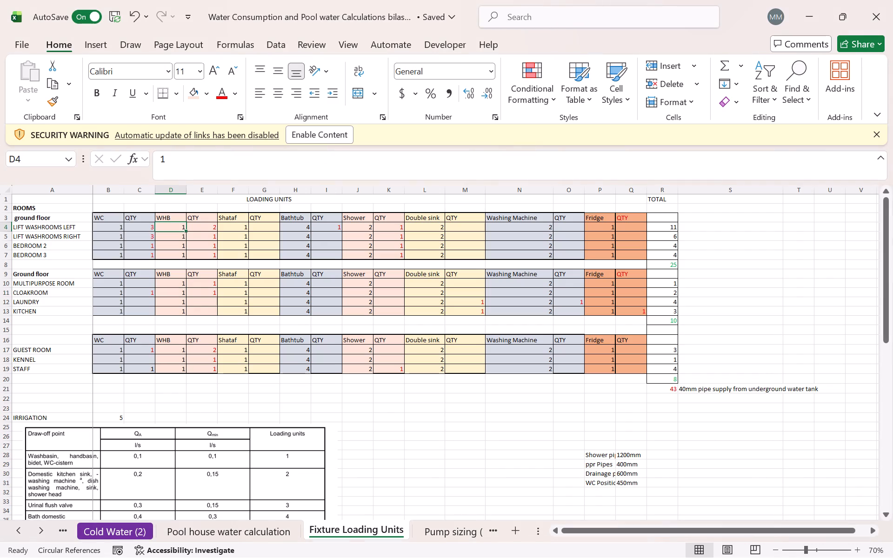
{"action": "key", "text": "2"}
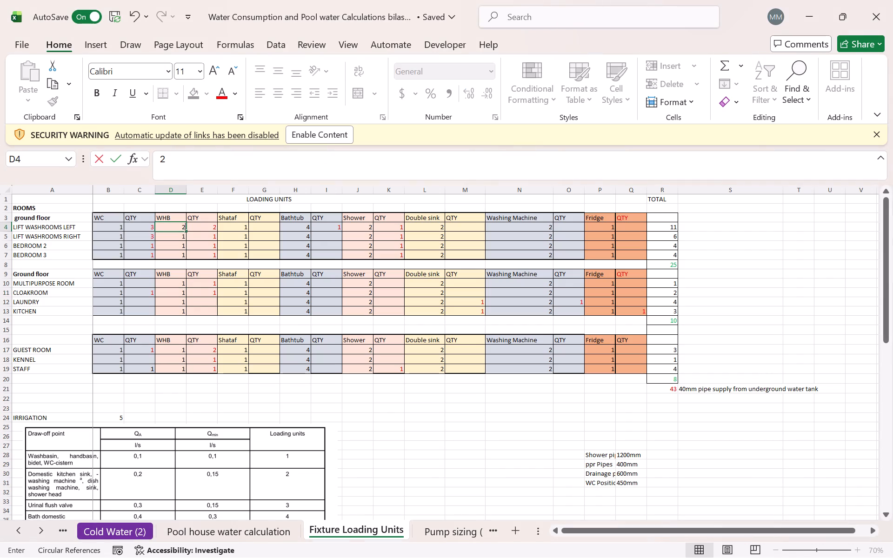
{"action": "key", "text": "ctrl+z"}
Set the WHB quantity to 2 in both the LIFT WASHROOMS LEFT and LIFT WASHROOMS RIGHT rows.
{"action": "left_click", "coordinate": [205, 227]}
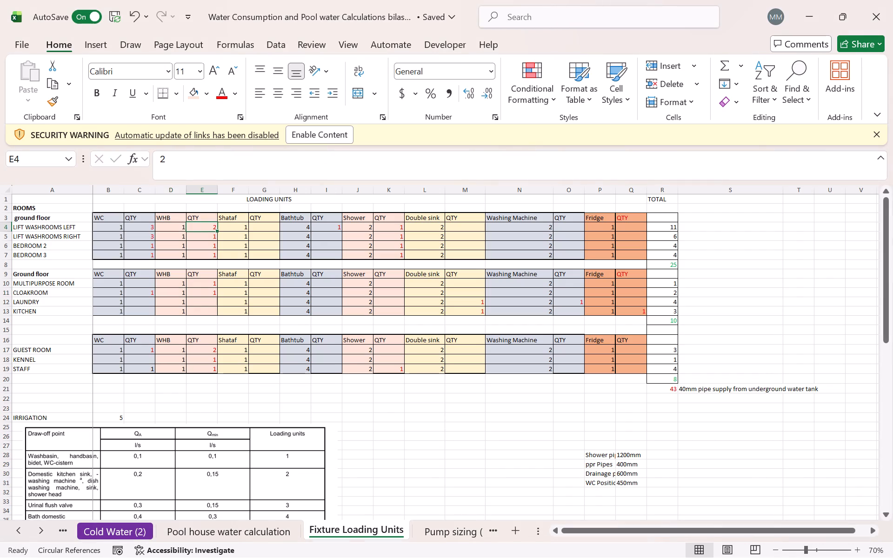
{"action": "key", "text": "2"}
{"action": "left_click", "coordinate": [207, 236]}
{"action": "key", "text": "2"}
{"action": "left_click", "coordinate": [237, 290]}
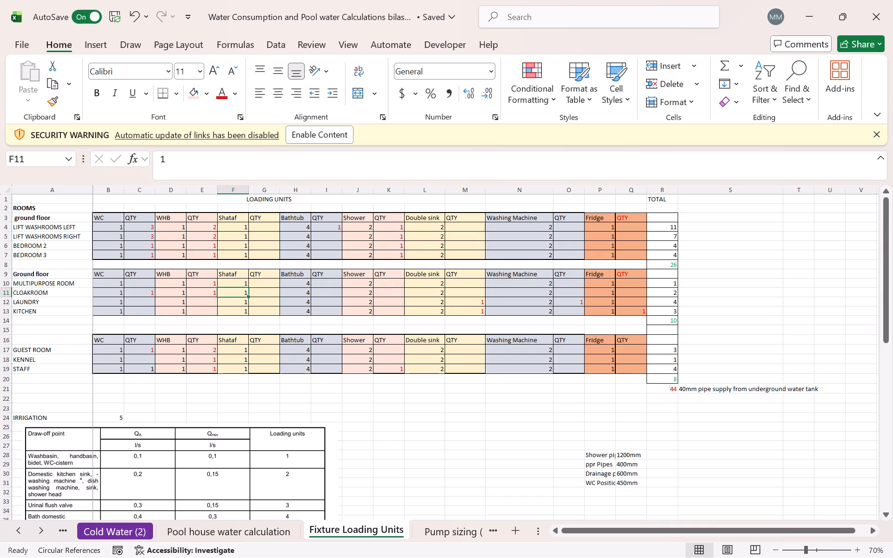
Clear the WC quantities for BEDROOM 2, BEDROOM 3 and CLOAKROOM.
{"action": "left_click", "coordinate": [146, 244]}
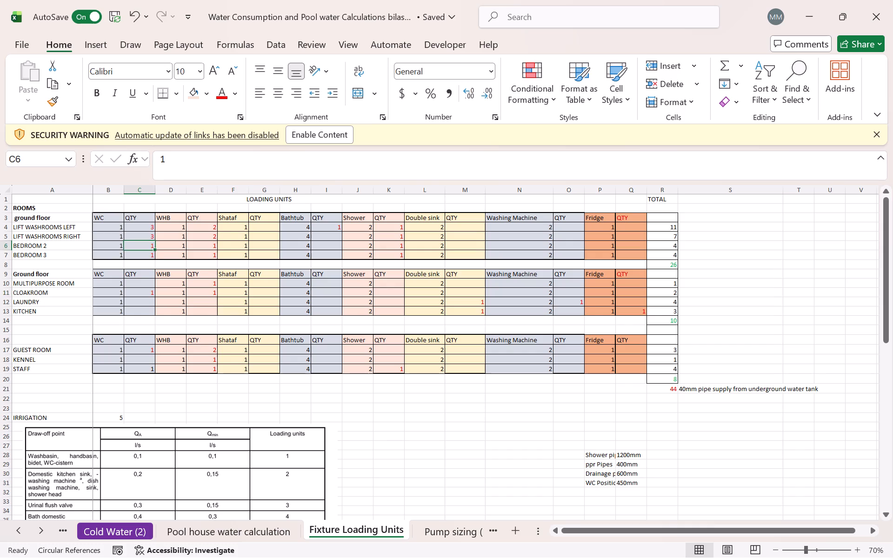
{"action": "left_click_drag", "start_coordinate": [149, 245], "coordinate": [149, 259]}
{"action": "key", "text": "Delete"}
{"action": "left_click_drag", "start_coordinate": [148, 289], "coordinate": [148, 297]}
{"action": "key", "text": "Delete"}
In the first room block, clear the two bedrooms' WHB quantities and the bathtub and shower quantities.
{"action": "left_click_drag", "start_coordinate": [202, 243], "coordinate": [207, 255]}
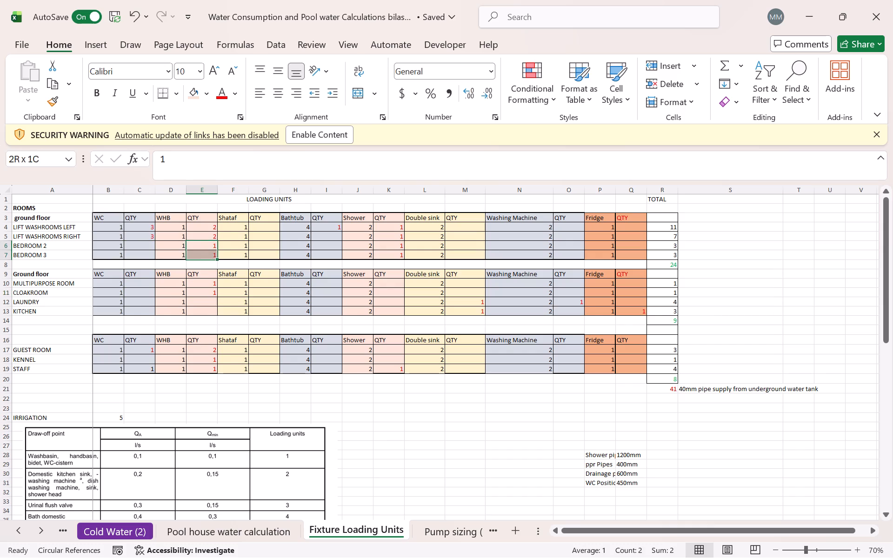
{"action": "left_click_drag", "start_coordinate": [207, 255], "coordinate": [207, 255]}
{"action": "key", "text": "Delete"}
{"action": "left_click_drag", "start_coordinate": [331, 226], "coordinate": [332, 236]}
{"action": "key", "text": "Delete"}
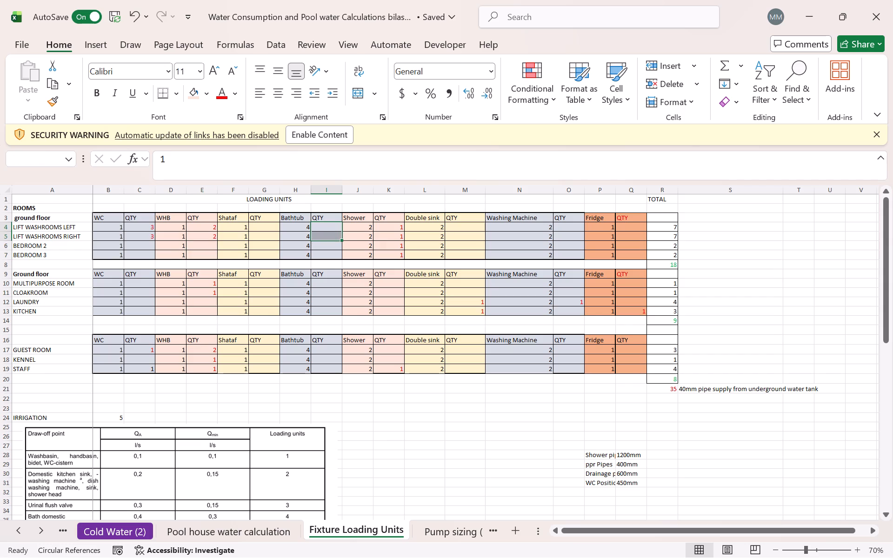
{"action": "left_click_drag", "start_coordinate": [393, 227], "coordinate": [396, 252]}
{"action": "key", "text": "Delete"}
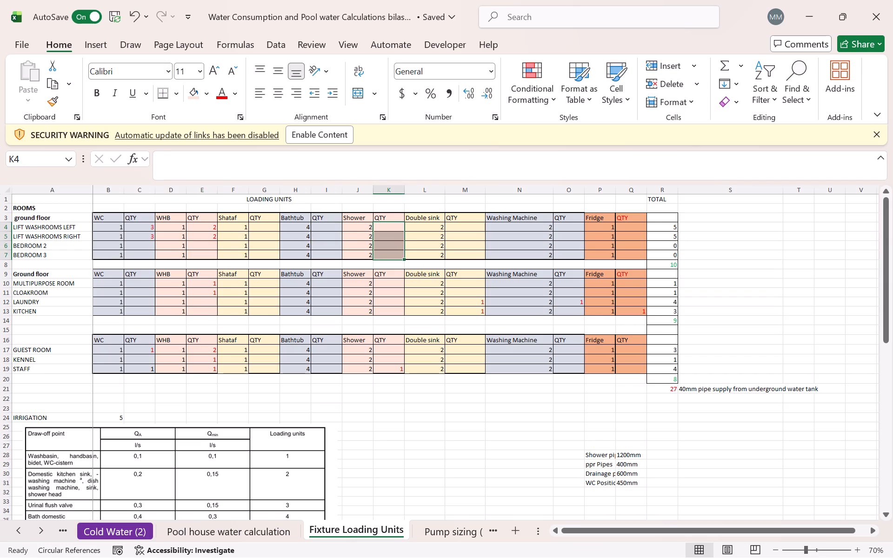
Clear the double sink and WHB quantities in the second block, from MULTIPURPOSE ROOM to KITCHEN.
{"action": "left_click_drag", "start_coordinate": [471, 284], "coordinate": [468, 309]}
{"action": "key", "text": "Delete"}
{"action": "left_click_drag", "start_coordinate": [216, 283], "coordinate": [214, 301]}
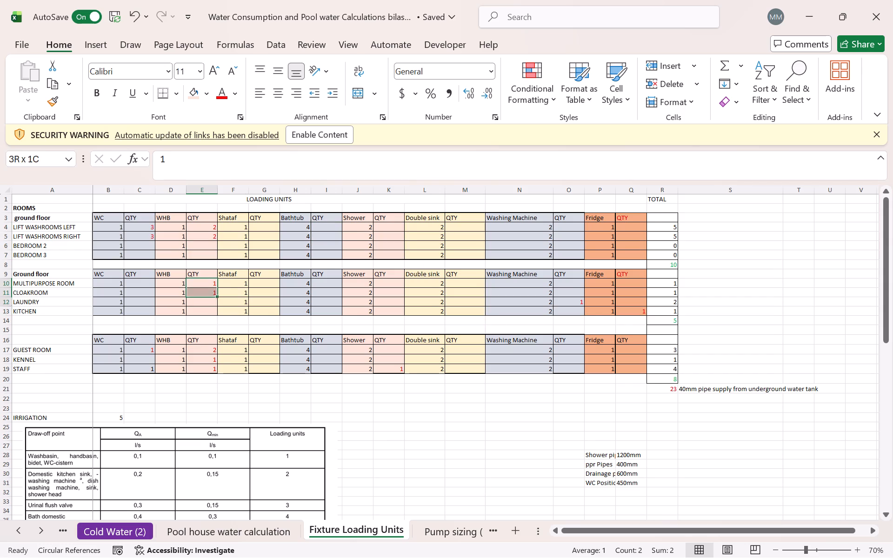
{"action": "left_click_drag", "start_coordinate": [214, 301], "coordinate": [214, 305]}
{"action": "key", "text": "Delete"}
In the GUEST ROOM, KENNEL and STAFF block, clear the WHB and shower quantities and the GUEST ROOM WC quantity.
{"action": "left_click_drag", "start_coordinate": [194, 348], "coordinate": [201, 369]}
{"action": "key", "text": "Delete"}
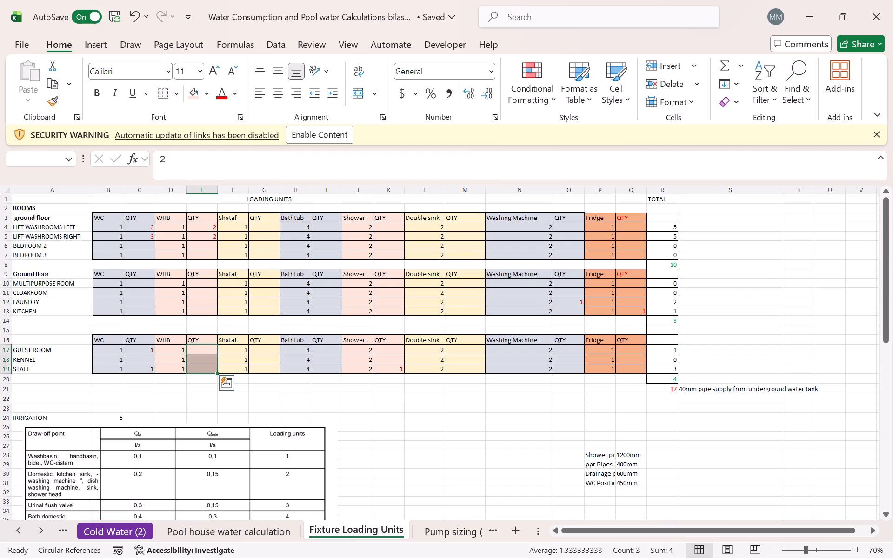
{"action": "left_click", "coordinate": [154, 347]}
{"action": "key", "text": "Delete"}
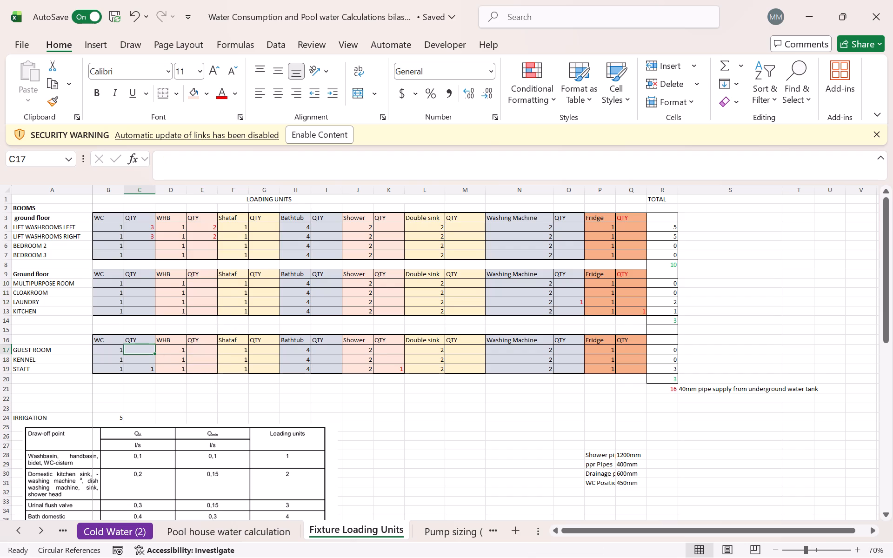
{"action": "left_click_drag", "start_coordinate": [392, 346], "coordinate": [395, 368]}
{"action": "key", "text": "Delete"}
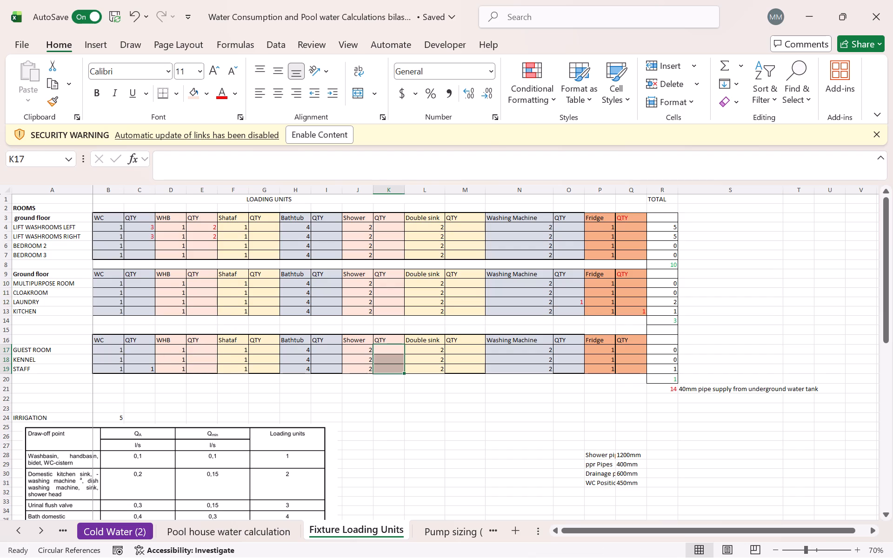
{"action": "left_click", "coordinate": [488, 405]}
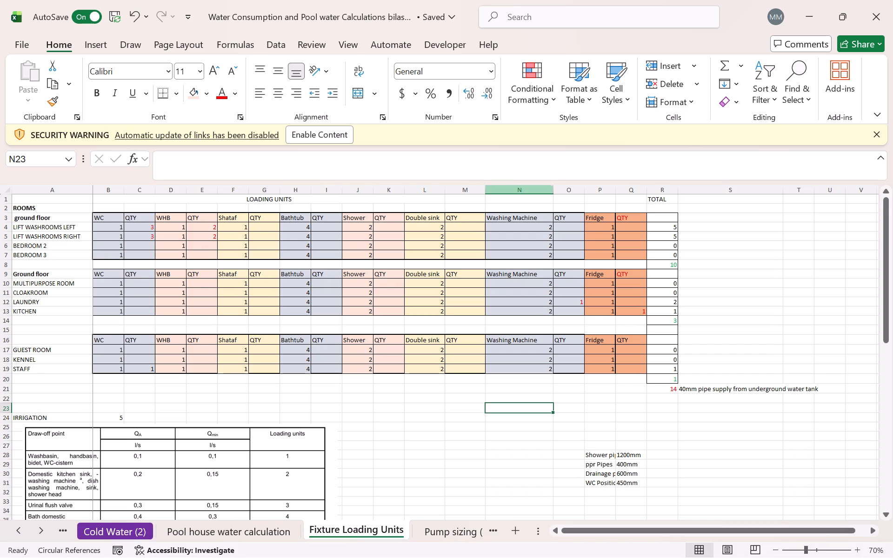
Insert two blank columns before the Shataf column.
{"action": "left_click", "coordinate": [240, 189]}
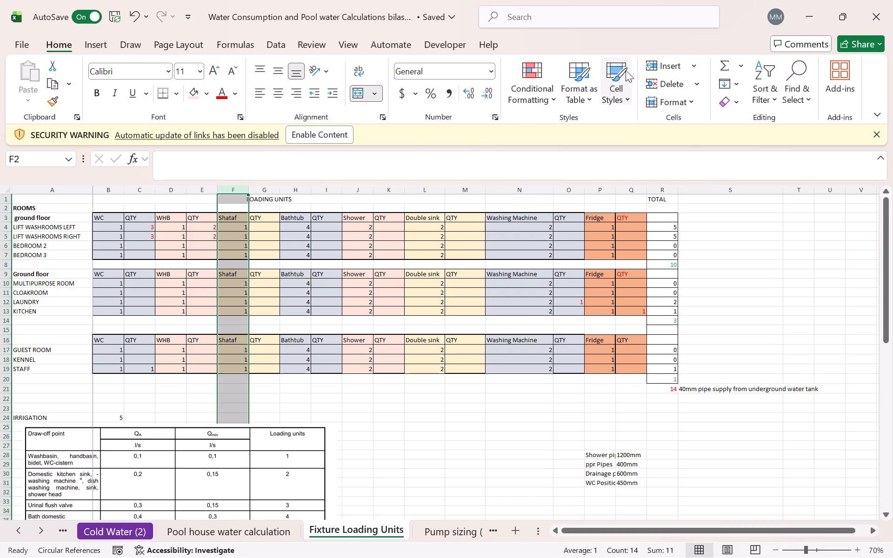
{"action": "double_click", "coordinate": [647, 63]}
{"action": "left_click", "coordinate": [334, 391]}
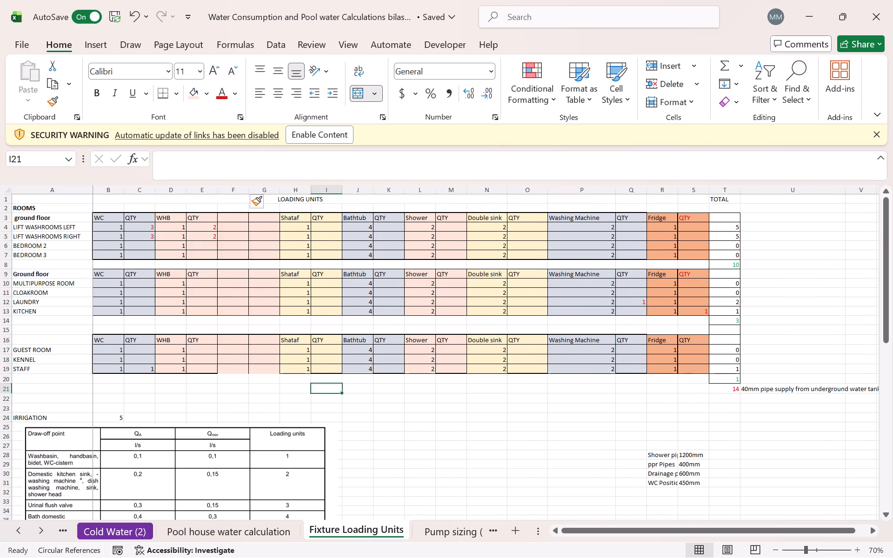
Copy the Fridge and QTY columns' formatting from rows 3 to 19 onto the two new columns with Format Painter.
{"action": "left_click", "coordinate": [229, 222]}
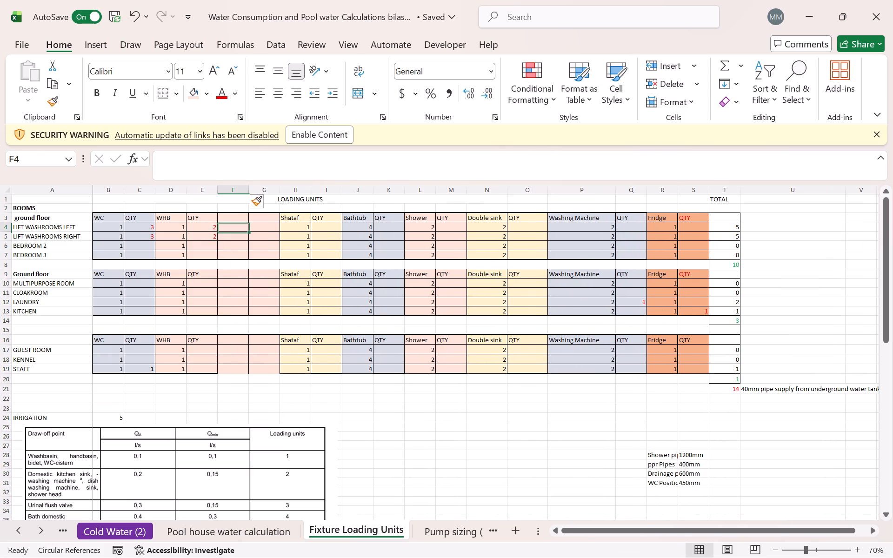
{"action": "left_click_drag", "start_coordinate": [663, 215], "coordinate": [693, 375]}
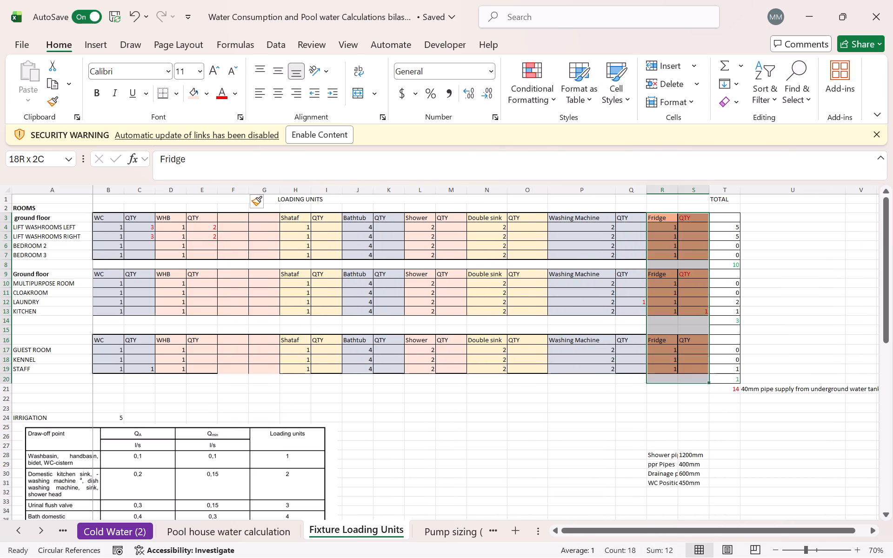
{"action": "left_click_drag", "start_coordinate": [693, 375], "coordinate": [690, 365]}
{"action": "left_click", "coordinate": [55, 101]}
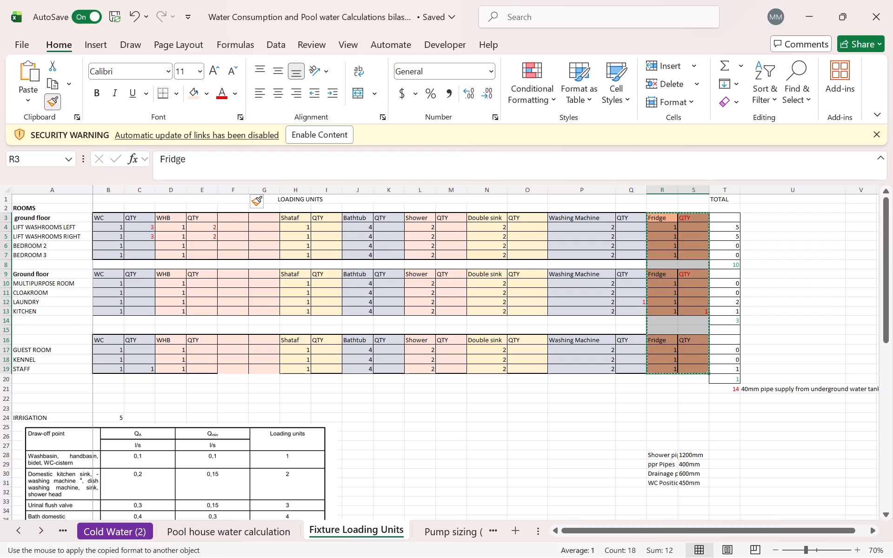
{"action": "left_click_drag", "start_coordinate": [222, 216], "coordinate": [265, 371]}
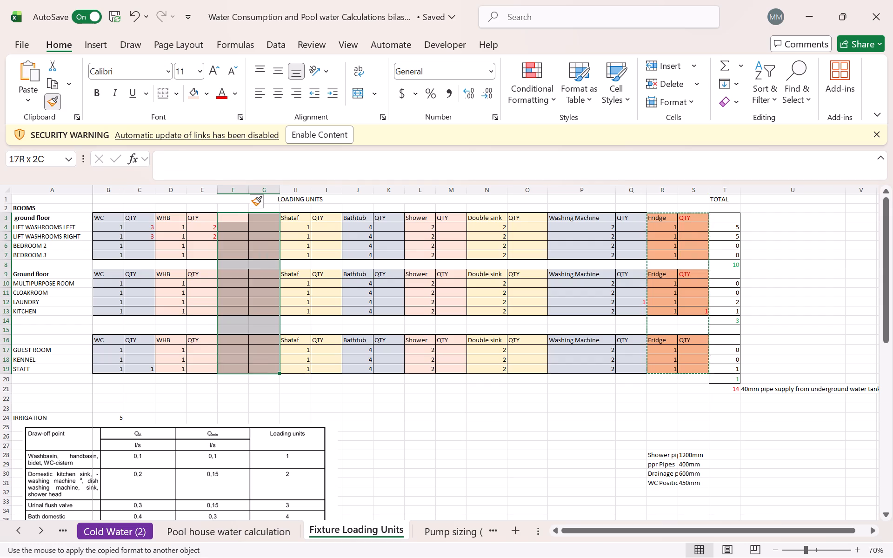
{"action": "left_click_drag", "start_coordinate": [265, 371], "coordinate": [264, 370]}
{"action": "left_click", "coordinate": [239, 222]}
Enter the headers URINAL in F3 and QTY in G3 for the two new columns.
{"action": "left_click", "coordinate": [236, 218]}
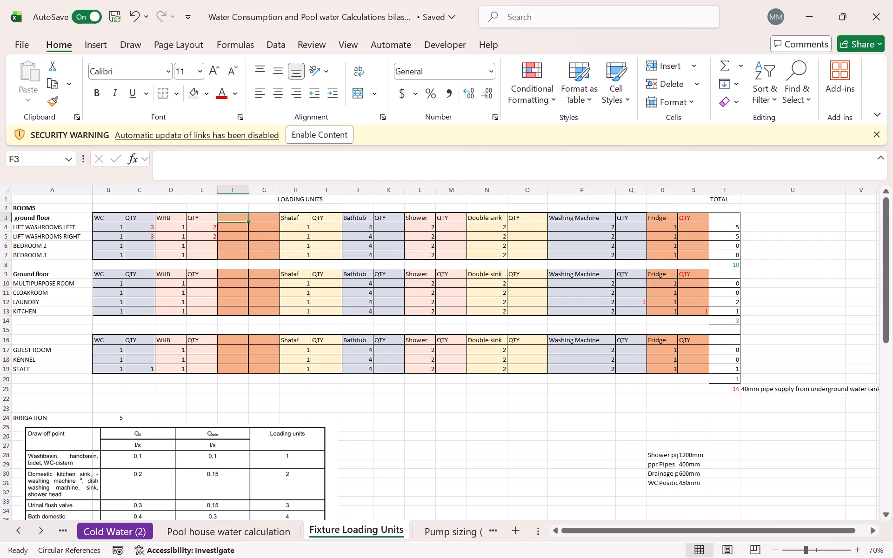
{"action": "key", "text": "u"}
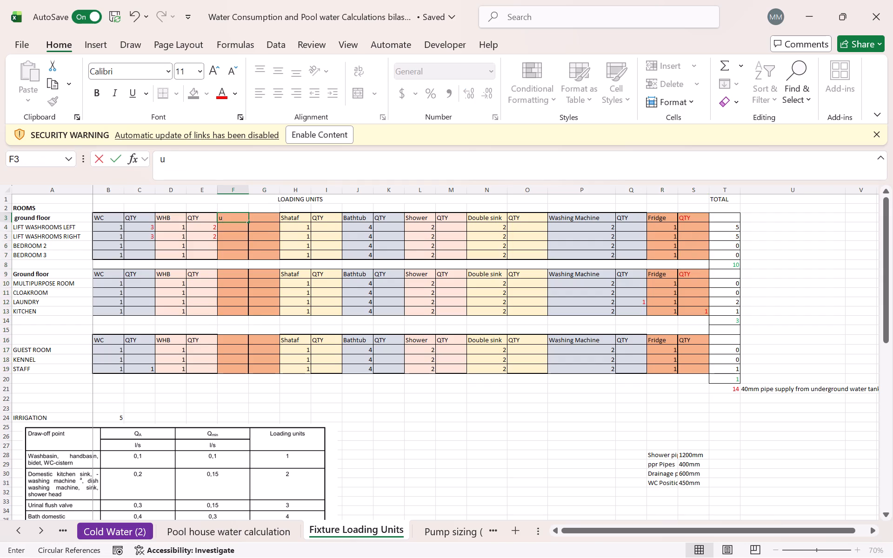
{"action": "key", "text": "BackSpace"}
{"action": "key", "text": "y"}
{"action": "key", "text": "BackSpace"}
{"action": "type", "text": "URINAL"}
{"action": "left_click", "coordinate": [270, 304]}
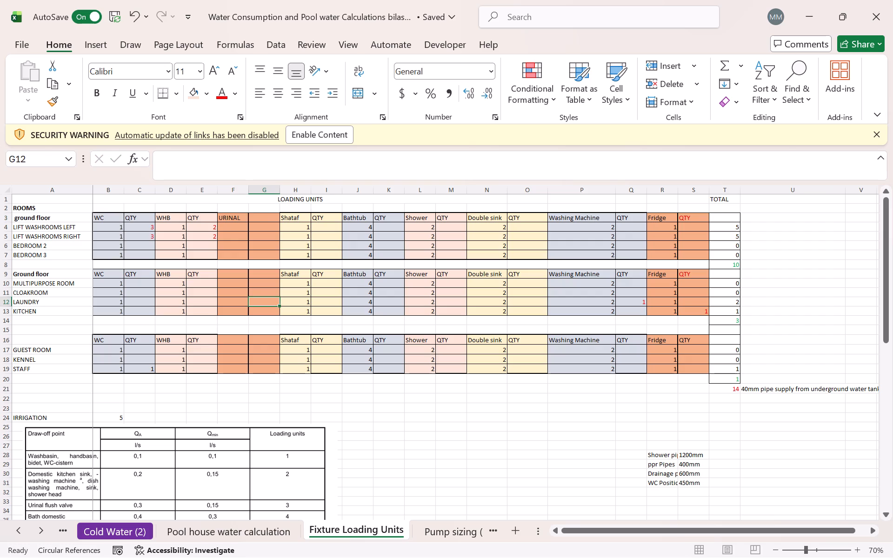
{"action": "left_click", "coordinate": [268, 221]}
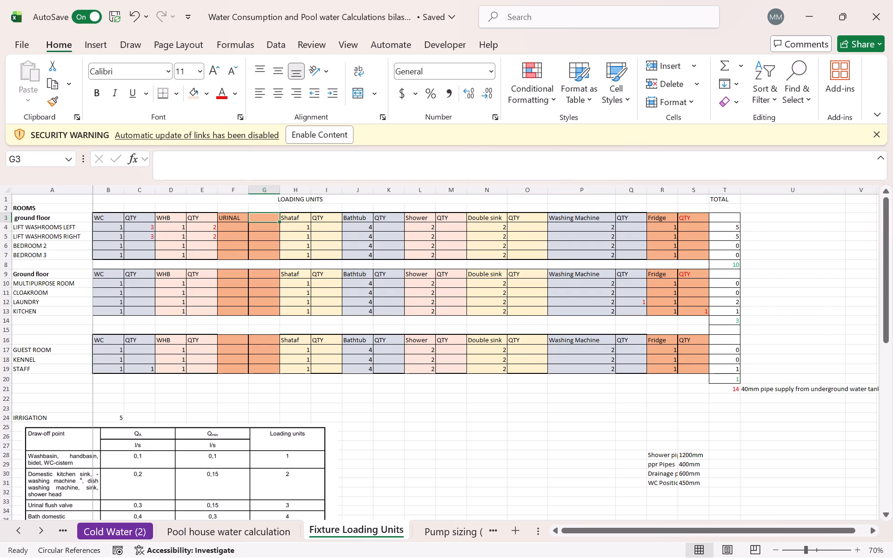
{"action": "type", "text": "QT"}
{"action": "key", "text": "y"}
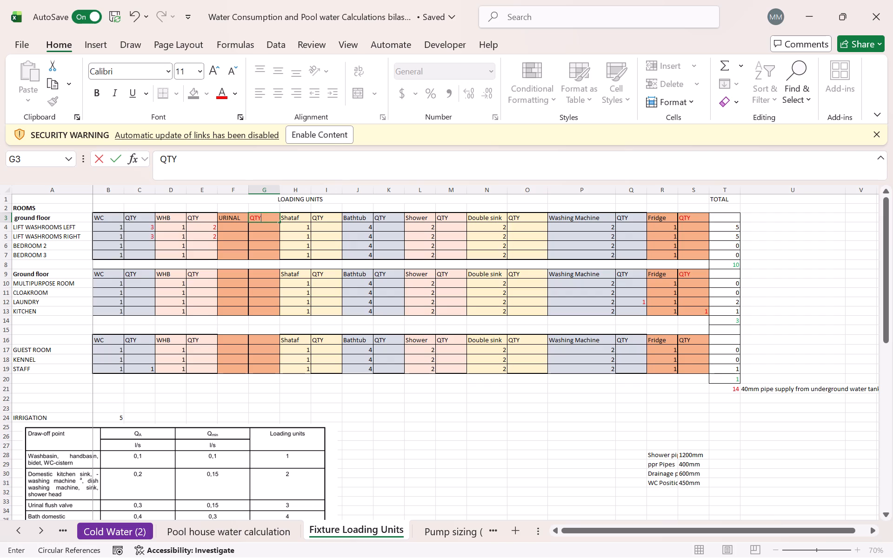
{"action": "left_click", "coordinate": [246, 245]}
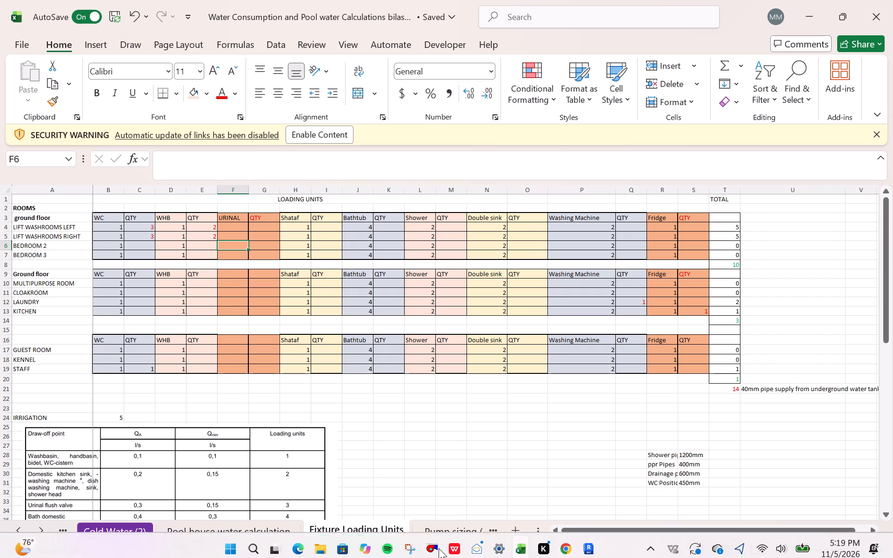
Check the urinal rating in the draw-off table and enter 3 loading units in F4 and F5 for both lift washrooms.
{"action": "scroll", "coordinate": [323, 361], "scroll_direction": "down", "scroll_amount": 4}
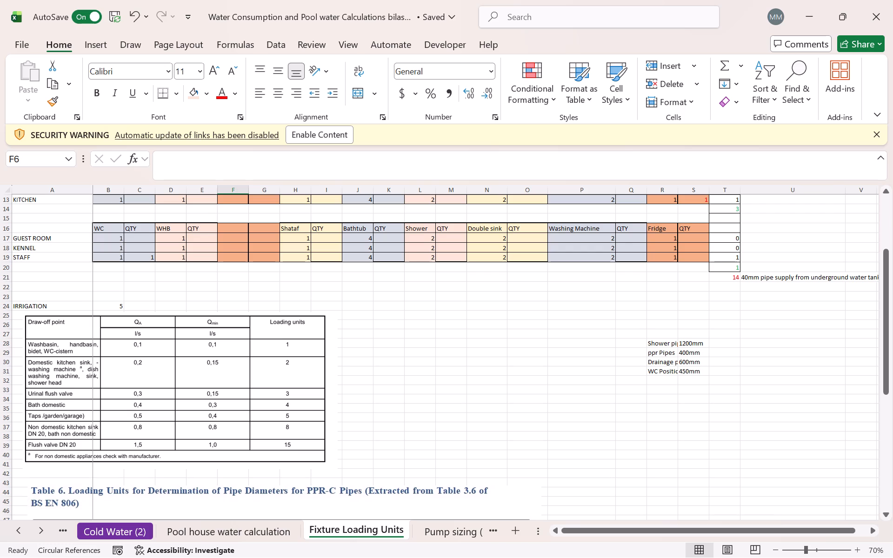
{"action": "scroll", "coordinate": [287, 396], "scroll_direction": "up", "scroll_amount": 6}
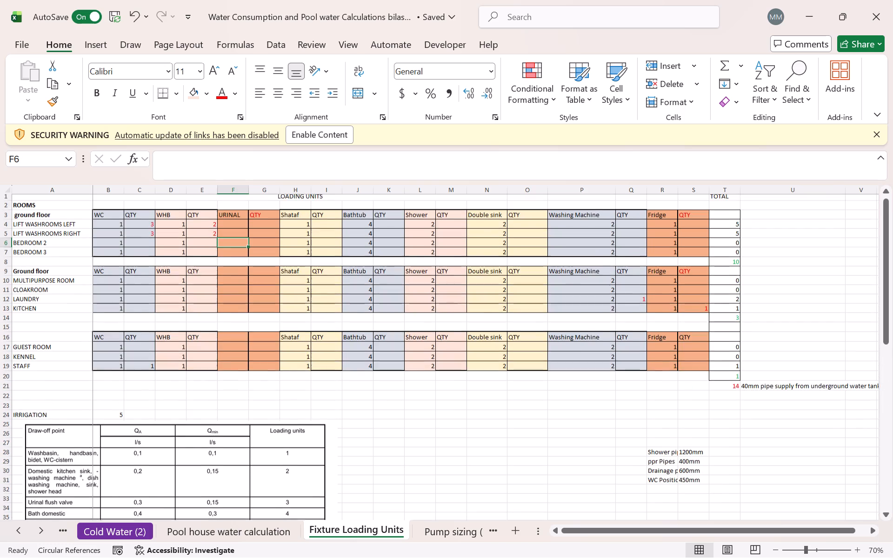
{"action": "scroll", "coordinate": [287, 393], "scroll_direction": "up", "scroll_amount": 1}
{"action": "left_click", "coordinate": [244, 226]}
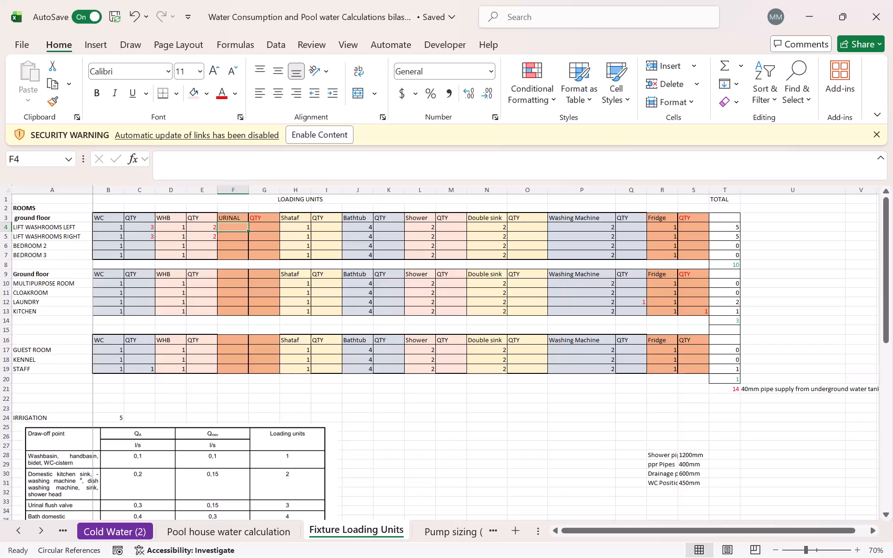
{"action": "key", "text": "3"}
{"action": "left_click", "coordinate": [241, 235]}
{"action": "key", "text": "3"}
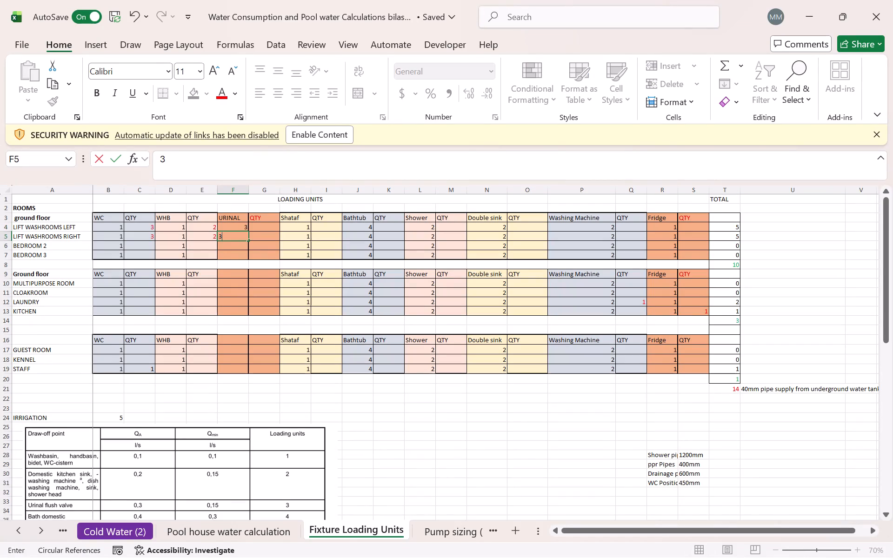
{"action": "left_click", "coordinate": [251, 270]}
Enter a urinal quantity of 2 in G4 and G5 for the left and right lift washrooms.
{"action": "left_click", "coordinate": [265, 226]}
{"action": "key", "text": "2"}
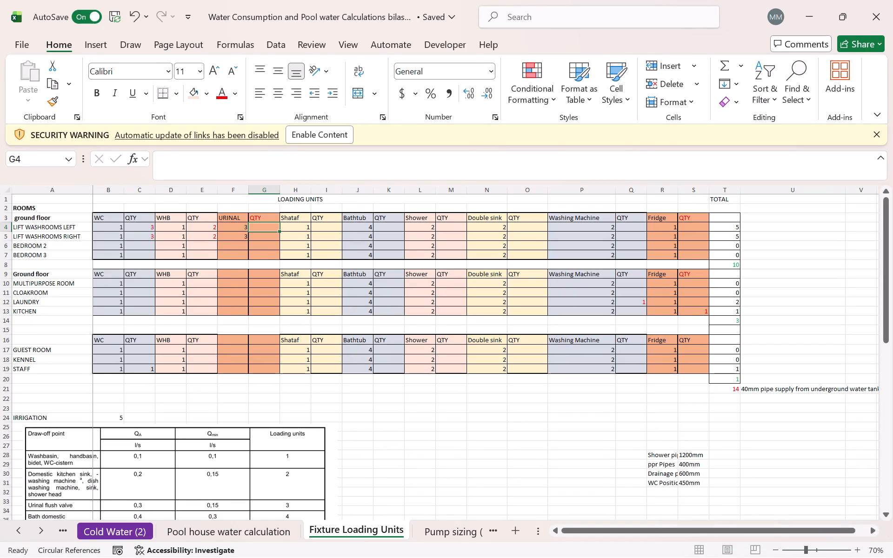
{"action": "left_click", "coordinate": [270, 245]}
{"action": "left_click", "coordinate": [266, 234]}
{"action": "key", "text": "2"}
{"action": "left_click", "coordinate": [301, 337]}
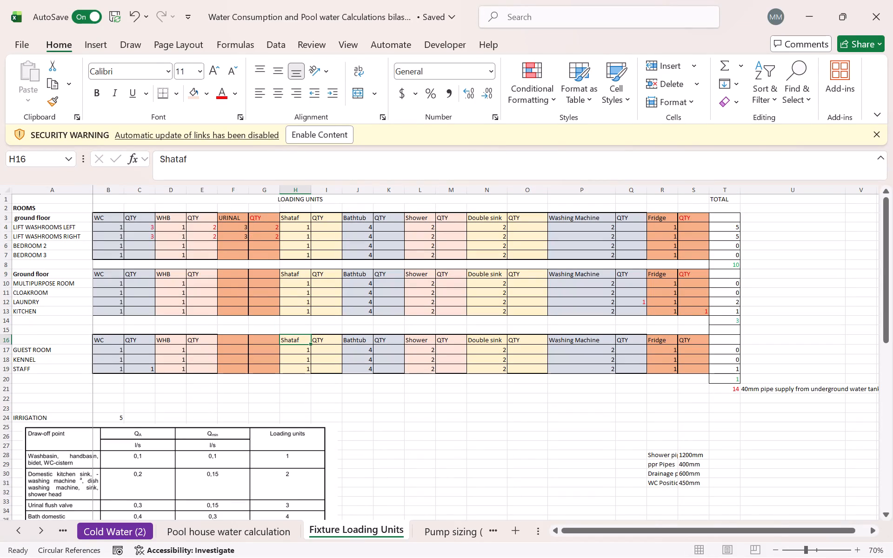
Add the urinal term +(F4*G4) to the end of the total formula in T4.
{"action": "double_click", "coordinate": [733, 225]}
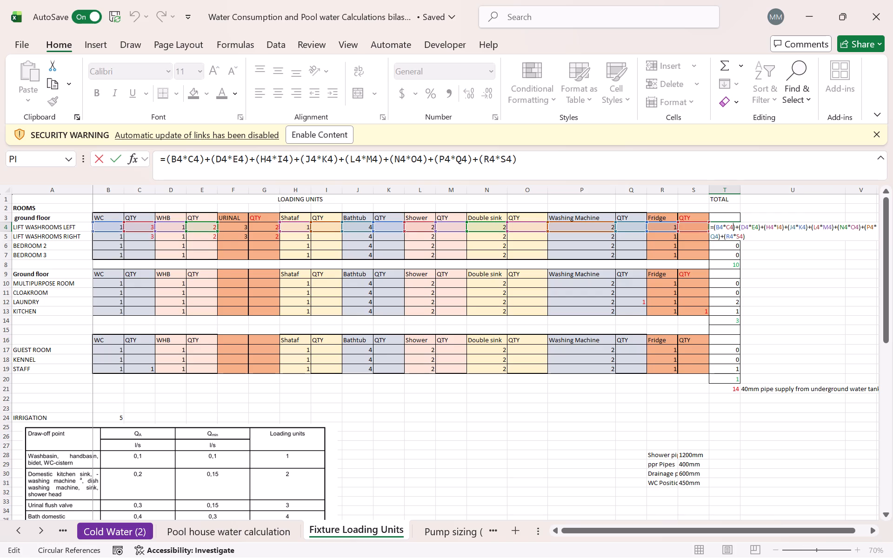
{"action": "left_click", "coordinate": [749, 236]}
{"action": "key", "text": "plus"}
{"action": "left_click", "coordinate": [228, 228]}
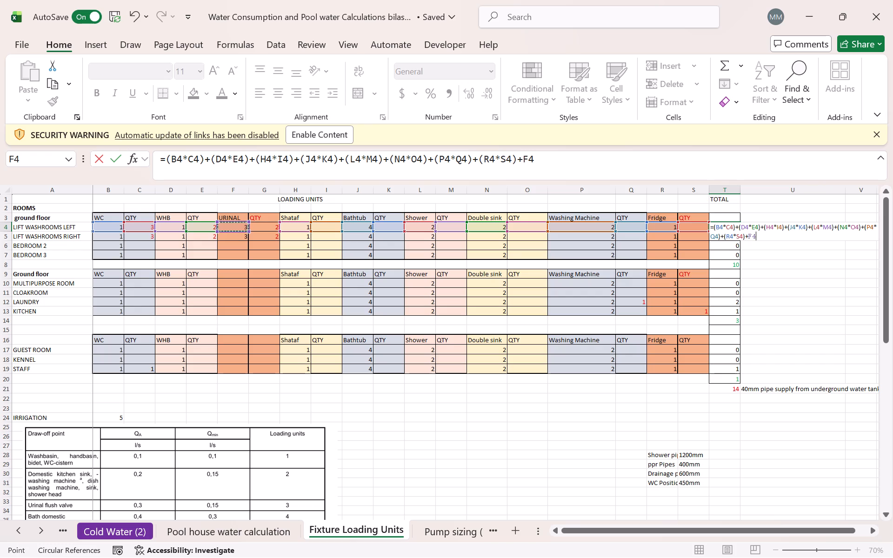
{"action": "key", "text": "plus"}
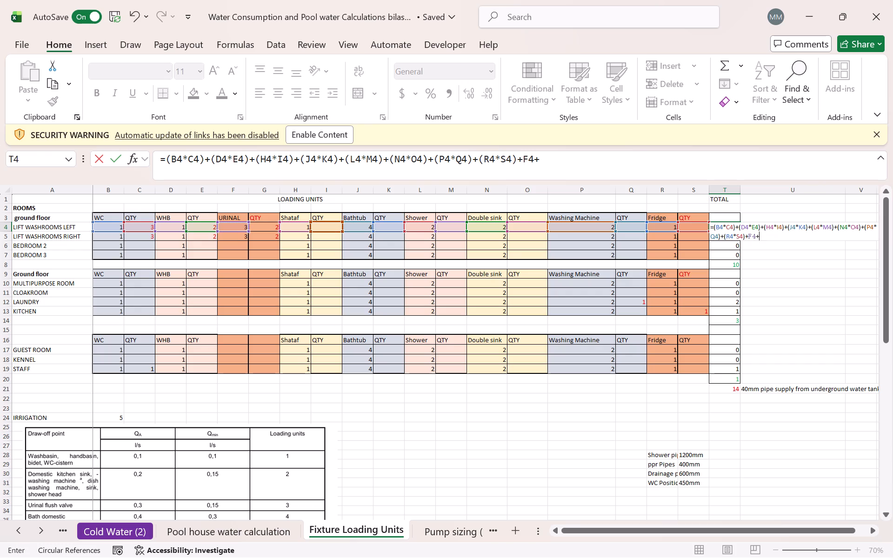
{"action": "key", "text": "BackSpace"}
{"action": "key", "text": "asterisk"}
{"action": "left_click", "coordinate": [268, 229]}
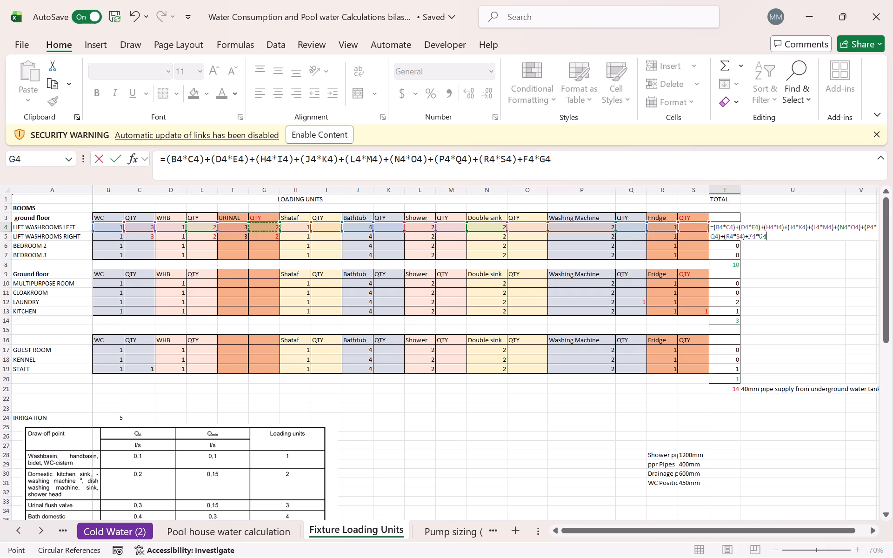
{"action": "left_click", "coordinate": [524, 160]}
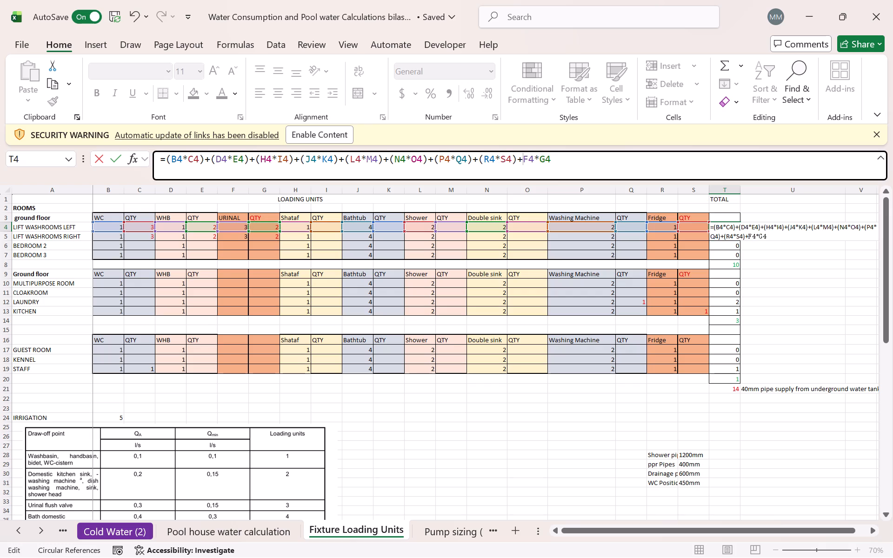
{"action": "key", "text": "shift+parenleft"}
{"action": "left_click", "coordinate": [561, 156]}
{"action": "key", "text": "shift+parenright"}
{"action": "key", "text": "Return"}
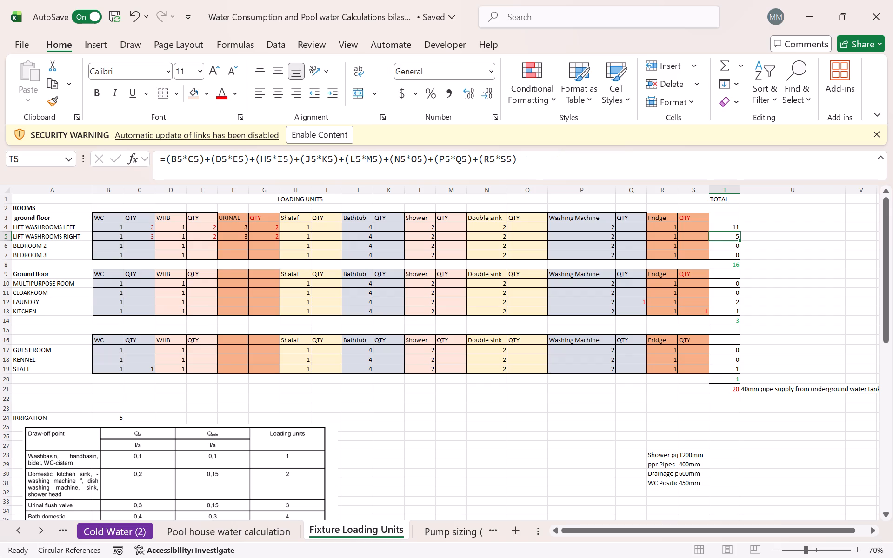
Fill the T4 total formula down through T7.
{"action": "left_click", "coordinate": [723, 228]}
{"action": "left_click_drag", "start_coordinate": [738, 231], "coordinate": [738, 252]}
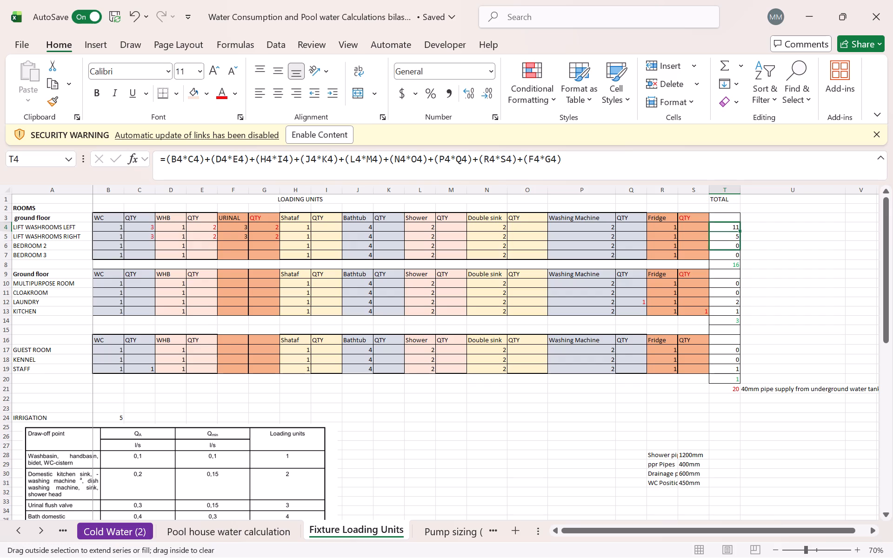
{"action": "left_click_drag", "start_coordinate": [738, 252], "coordinate": [733, 256]}
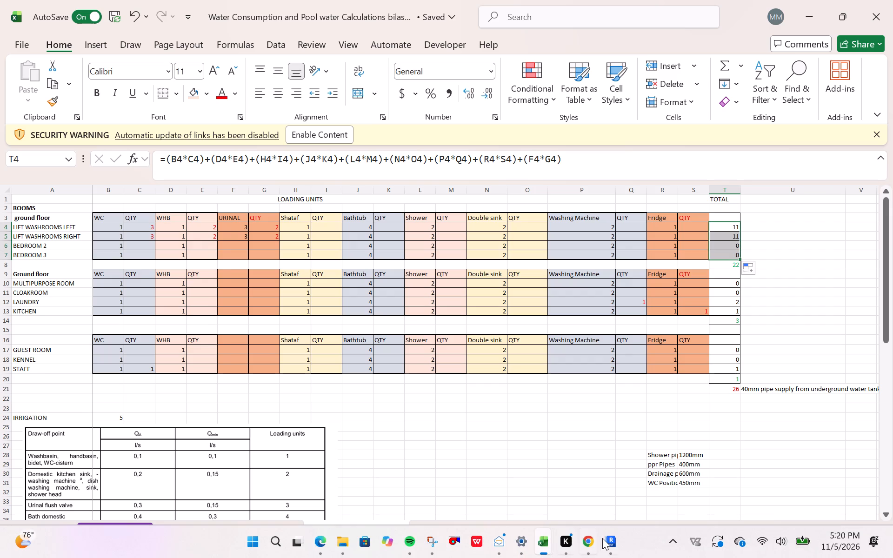
Switch to Revit and examine the Block A ground floor plumbing plan for washroom fixtures and ducts.
{"action": "left_click", "coordinate": [613, 542]}
{"action": "scroll", "coordinate": [343, 268], "scroll_direction": "down", "scroll_amount": 1}
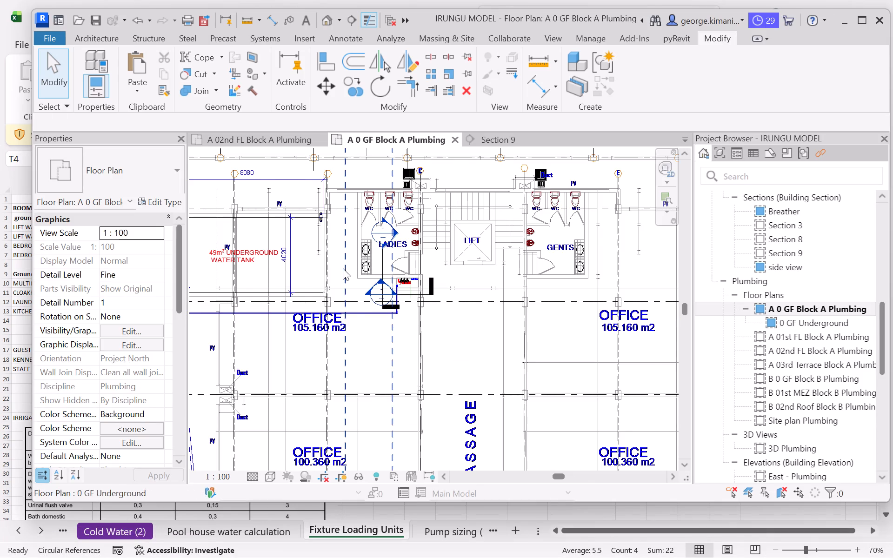
{"action": "scroll", "coordinate": [404, 219], "scroll_direction": "up", "scroll_amount": 2}
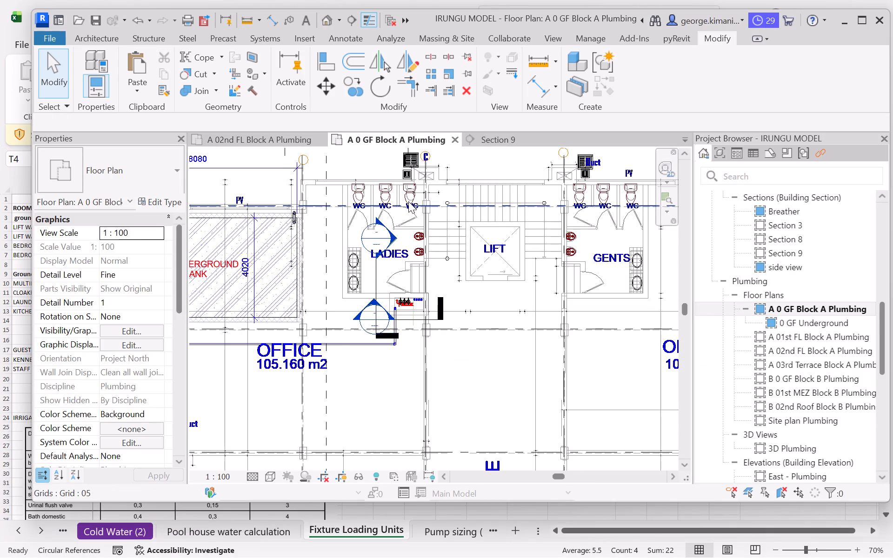
{"action": "scroll", "coordinate": [397, 180], "scroll_direction": "up", "scroll_amount": 3}
{"action": "scroll", "coordinate": [427, 224], "scroll_direction": "down", "scroll_amount": 3}
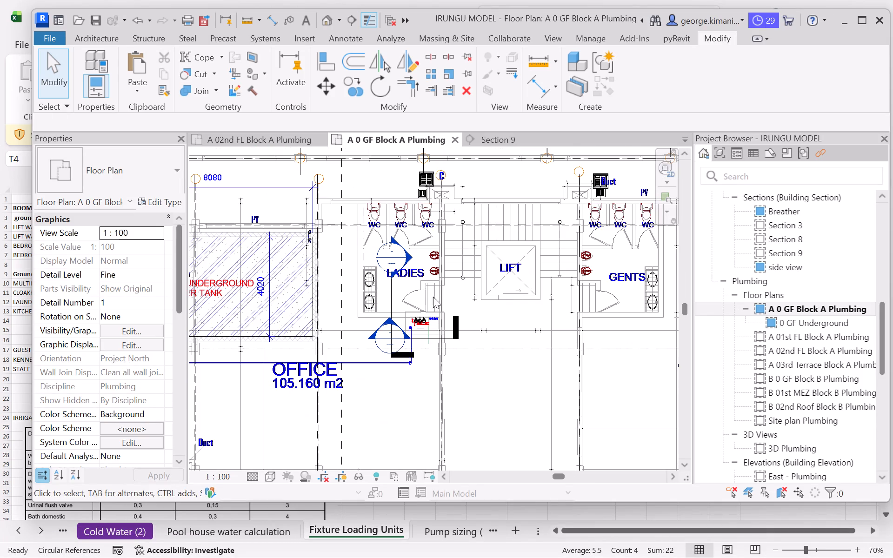
{"action": "scroll", "coordinate": [387, 266], "scroll_direction": "down", "scroll_amount": 2}
{"action": "scroll", "coordinate": [431, 208], "scroll_direction": "down", "scroll_amount": 2}
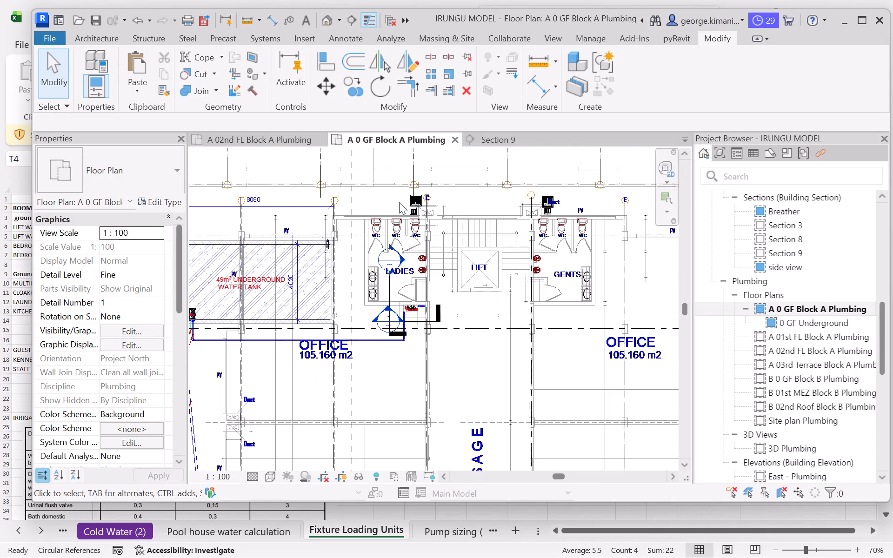
{"action": "scroll", "coordinate": [399, 202], "scroll_direction": "down", "scroll_amount": 4}
{"action": "scroll", "coordinate": [419, 372], "scroll_direction": "up", "scroll_amount": 5}
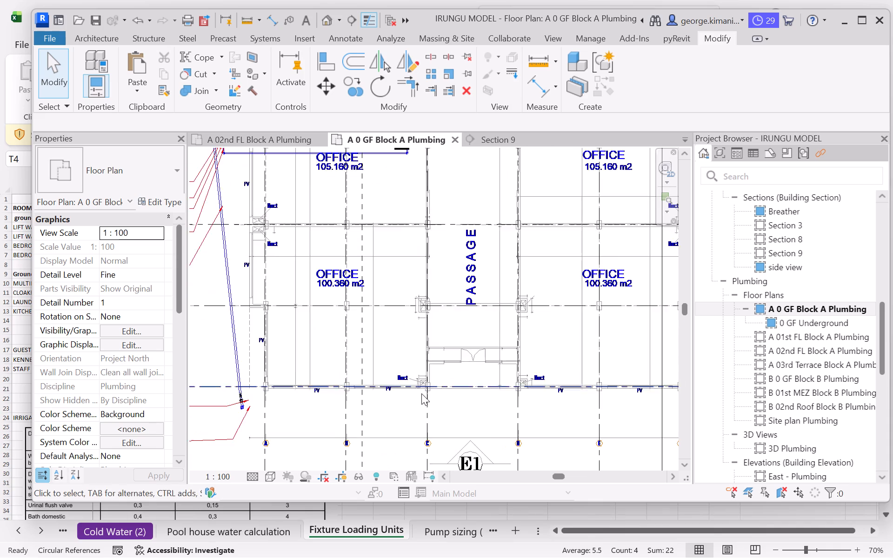
{"action": "scroll", "coordinate": [421, 393], "scroll_direction": "up", "scroll_amount": 4}
{"action": "scroll", "coordinate": [420, 365], "scroll_direction": "down", "scroll_amount": 5}
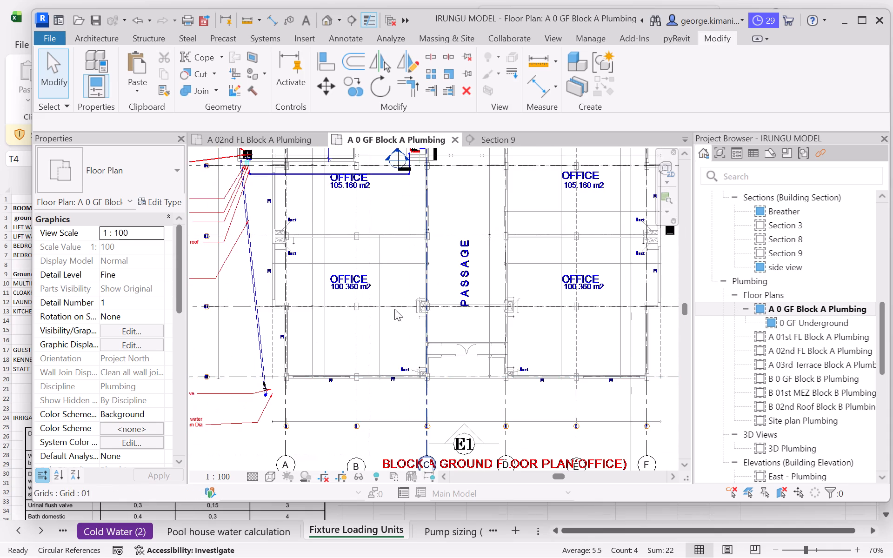
{"action": "scroll", "coordinate": [319, 227], "scroll_direction": "up", "scroll_amount": 3}
{"action": "scroll", "coordinate": [279, 218], "scroll_direction": "up", "scroll_amount": 2}
{"action": "scroll", "coordinate": [238, 231], "scroll_direction": "down", "scroll_amount": 3}
{"action": "scroll", "coordinate": [257, 273], "scroll_direction": "down", "scroll_amount": 3}
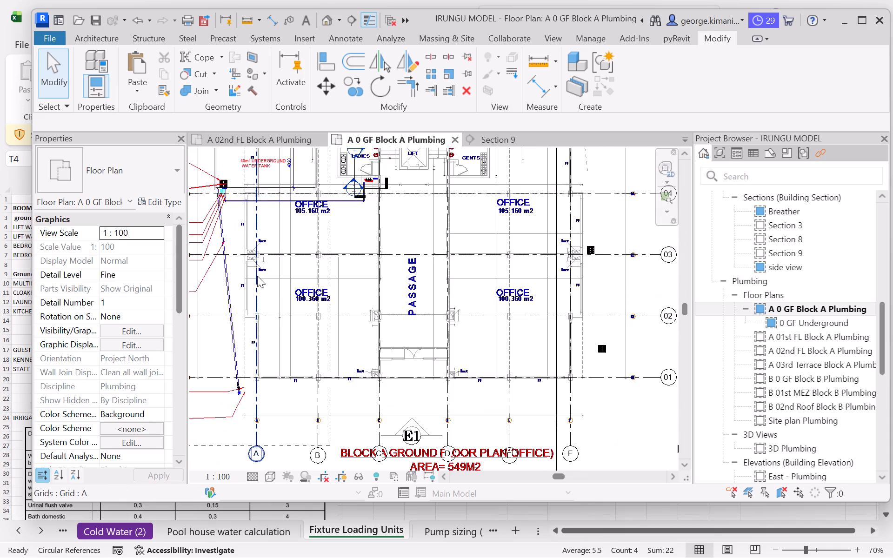
{"action": "scroll", "coordinate": [257, 276], "scroll_direction": "down", "scroll_amount": 1}
{"action": "scroll", "coordinate": [531, 244], "scroll_direction": "up", "scroll_amount": 6}
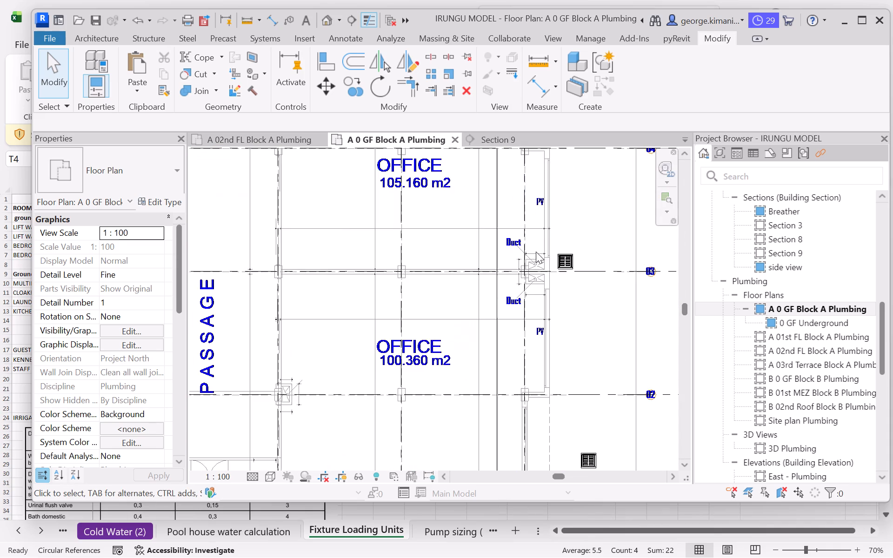
{"action": "scroll", "coordinate": [534, 251], "scroll_direction": "down", "scroll_amount": 6}
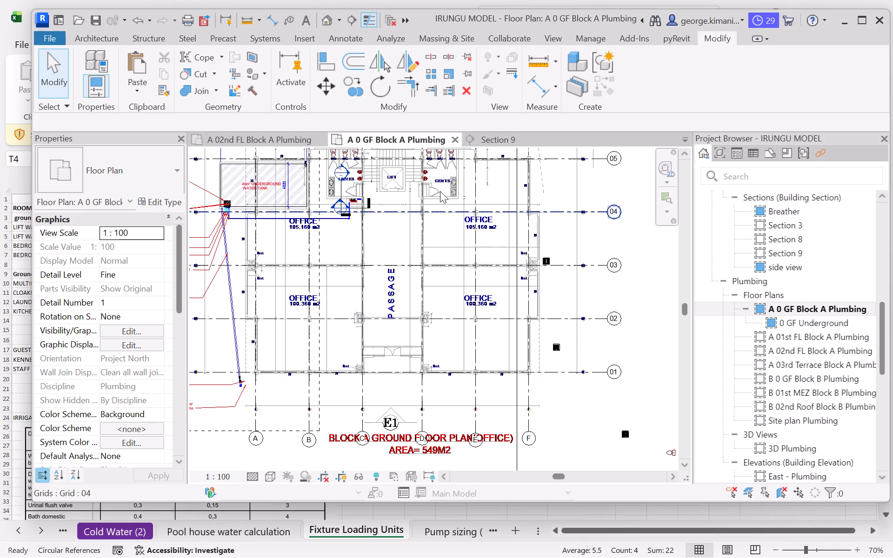
Open the A 01st FL Block A Plumbing floor plan and examine the washroom fixtures around the lift.
{"action": "double_click", "coordinate": [785, 339]}
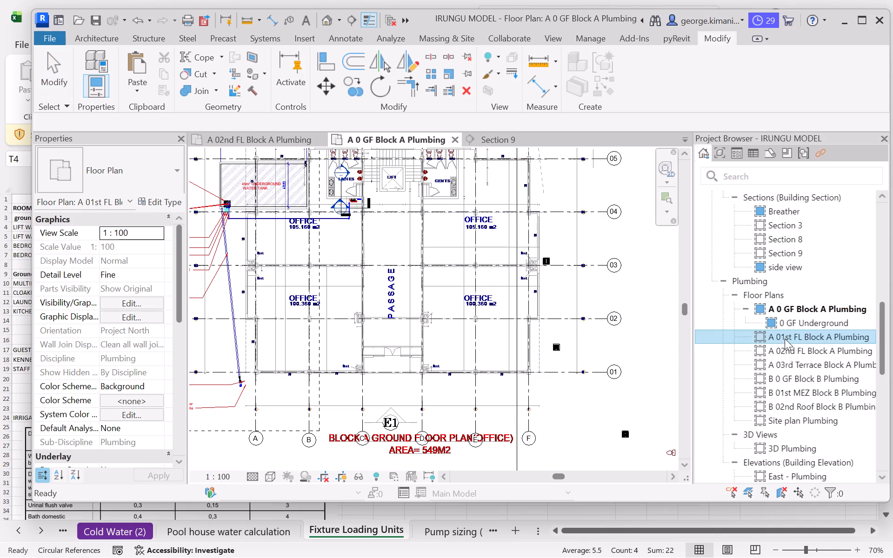
{"action": "scroll", "coordinate": [539, 293], "scroll_direction": "down", "scroll_amount": 2}
{"action": "scroll", "coordinate": [399, 347], "scroll_direction": "up", "scroll_amount": 3}
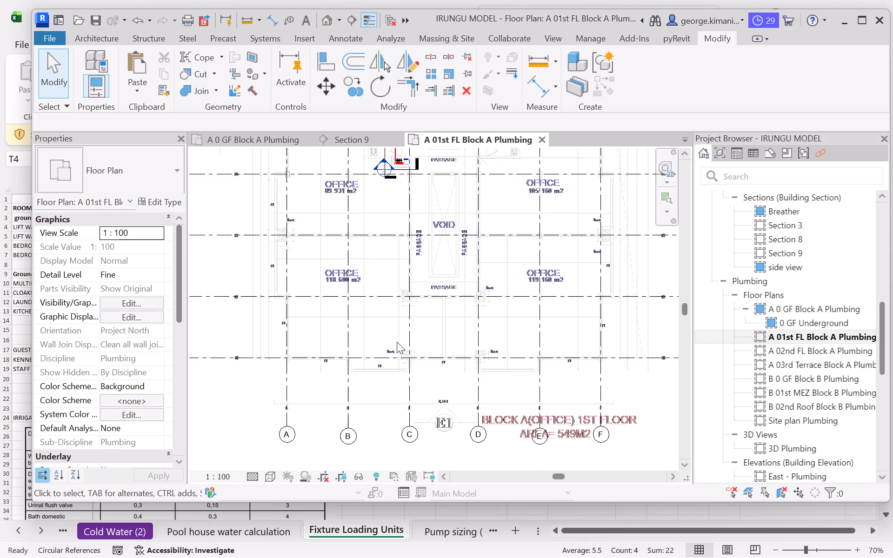
{"action": "scroll", "coordinate": [397, 342], "scroll_direction": "down", "scroll_amount": 1}
{"action": "scroll", "coordinate": [434, 176], "scroll_direction": "up", "scroll_amount": 1}
{"action": "scroll", "coordinate": [401, 277], "scroll_direction": "down", "scroll_amount": 2}
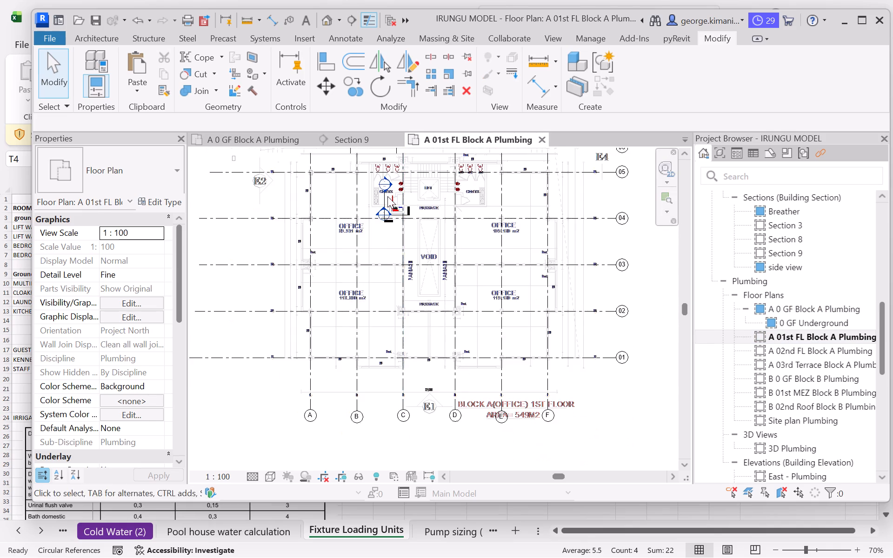
{"action": "scroll", "coordinate": [403, 152], "scroll_direction": "up", "scroll_amount": 10}
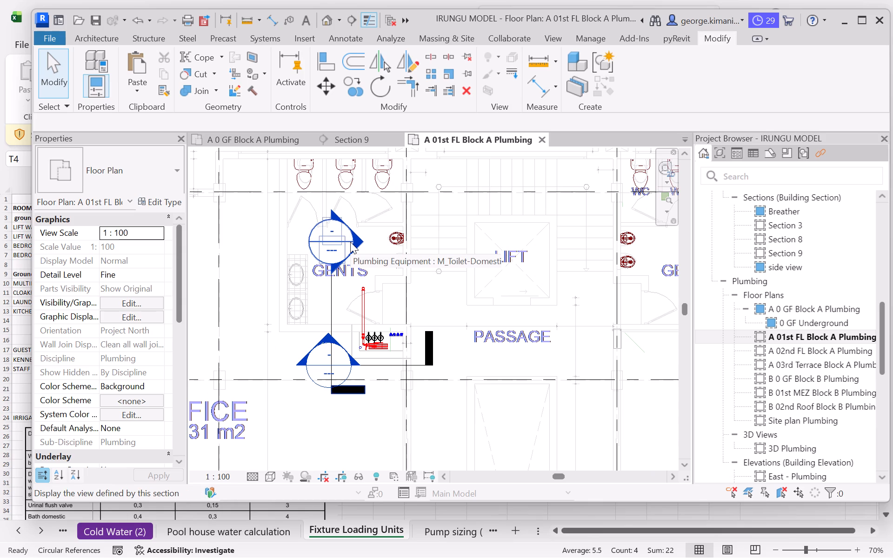
{"action": "scroll", "coordinate": [380, 283], "scroll_direction": "down", "scroll_amount": 4}
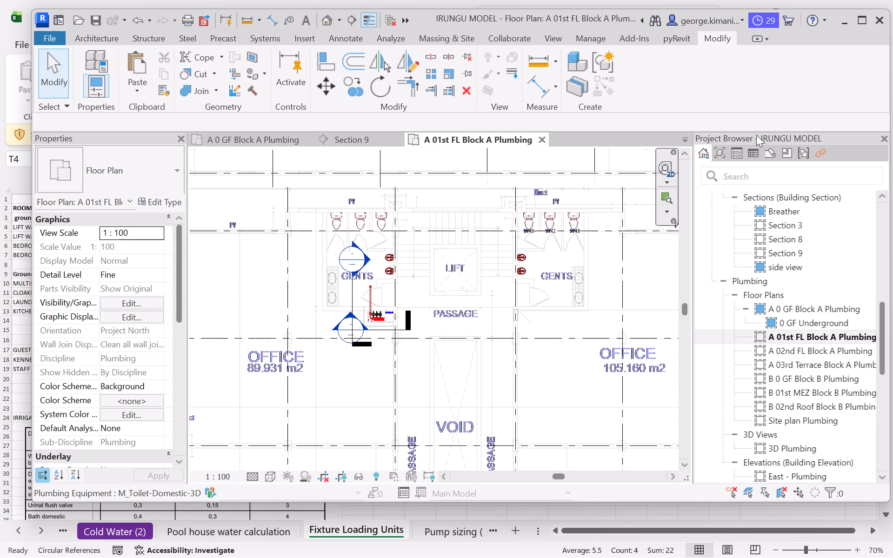
Switch to Excel and rename the second table's heading in A9 as FIRST FLOOR.
{"action": "left_click", "coordinate": [839, 24]}
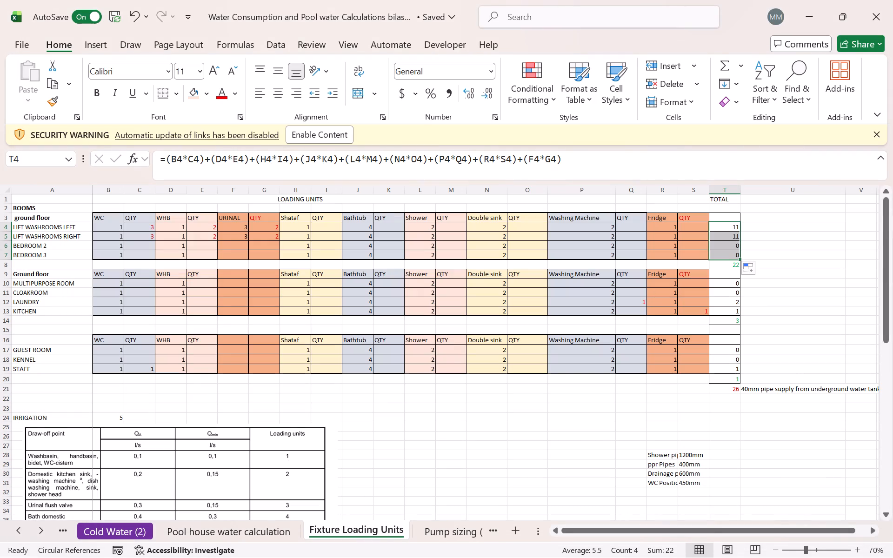
{"action": "left_click", "coordinate": [44, 271]}
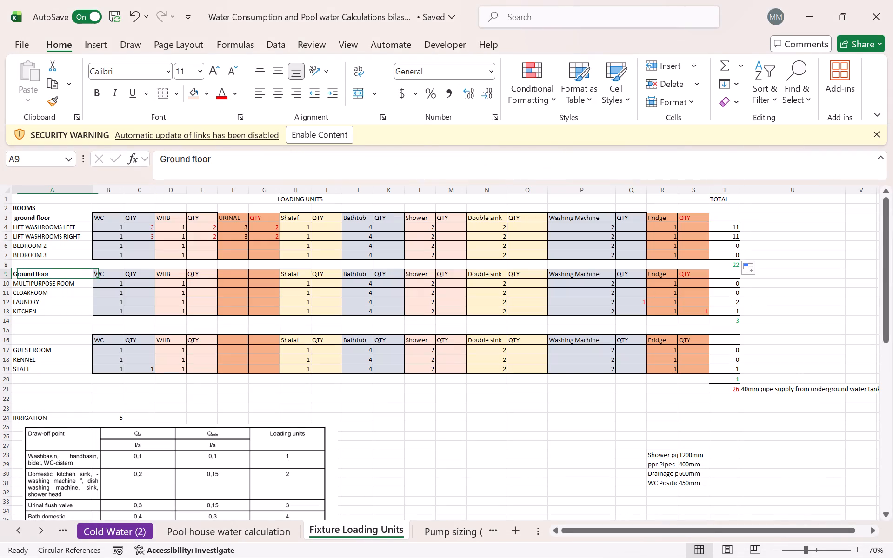
{"action": "double_click", "coordinate": [53, 273]}
{"action": "left_click_drag", "start_coordinate": [54, 273], "coordinate": [1, 271]}
{"action": "key", "text": "f"}
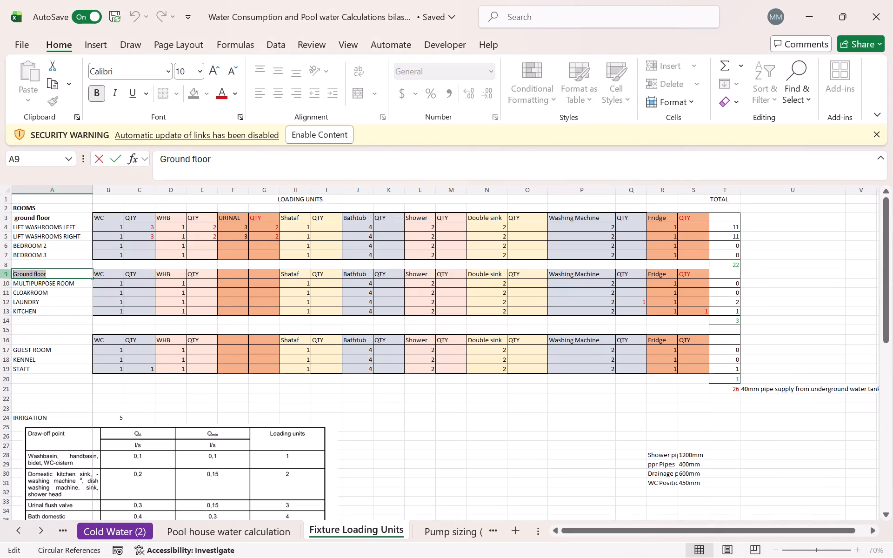
{"action": "key", "text": "i"}
{"action": "type", "text": "RST"}
{"action": "key", "text": "space"}
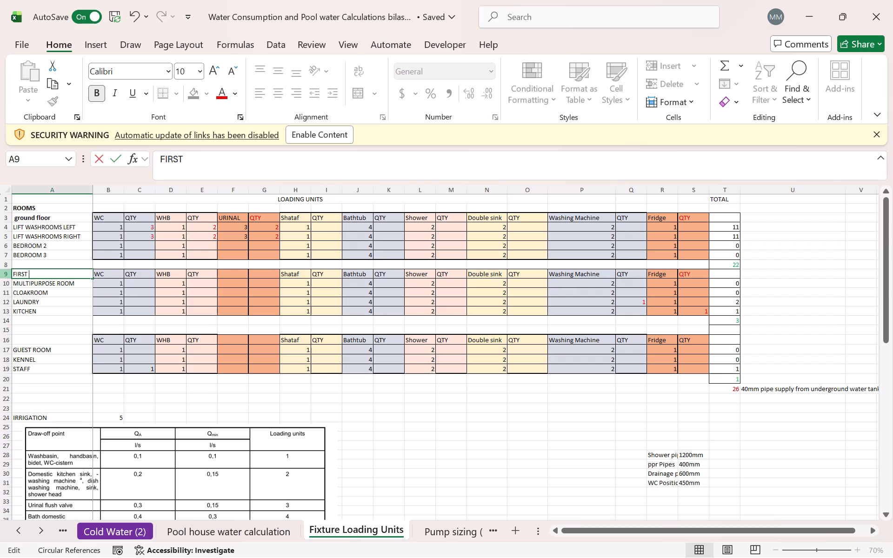
{"action": "type", "text": "FLOO"}
{"action": "key", "text": "r"}
{"action": "left_click", "coordinate": [57, 332]}
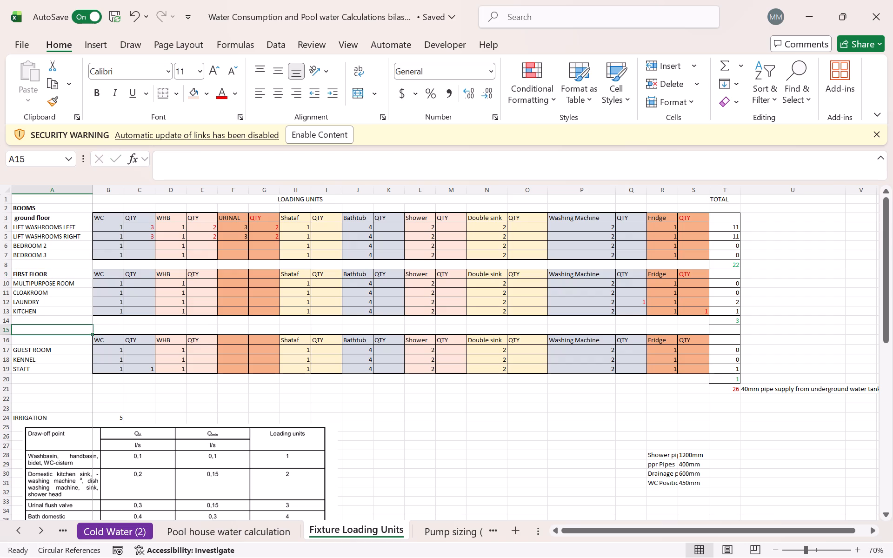
Copy the ground floor LIFT WASHROOMS LEFT and RIGHT rows, A4 through T5, over the first two FIRST FLOOR rows starting at A10.
{"action": "left_click_drag", "start_coordinate": [43, 226], "coordinate": [429, 235]}
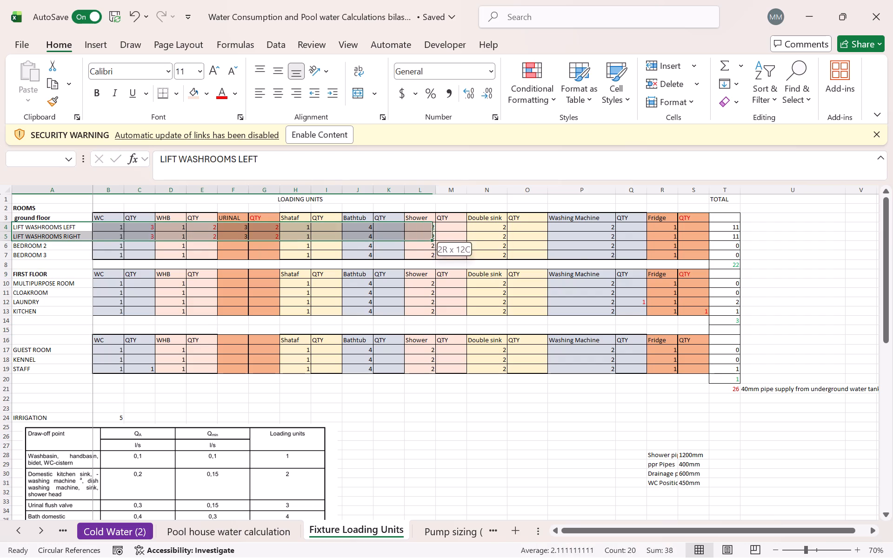
{"action": "left_click_drag", "start_coordinate": [429, 235], "coordinate": [709, 238]}
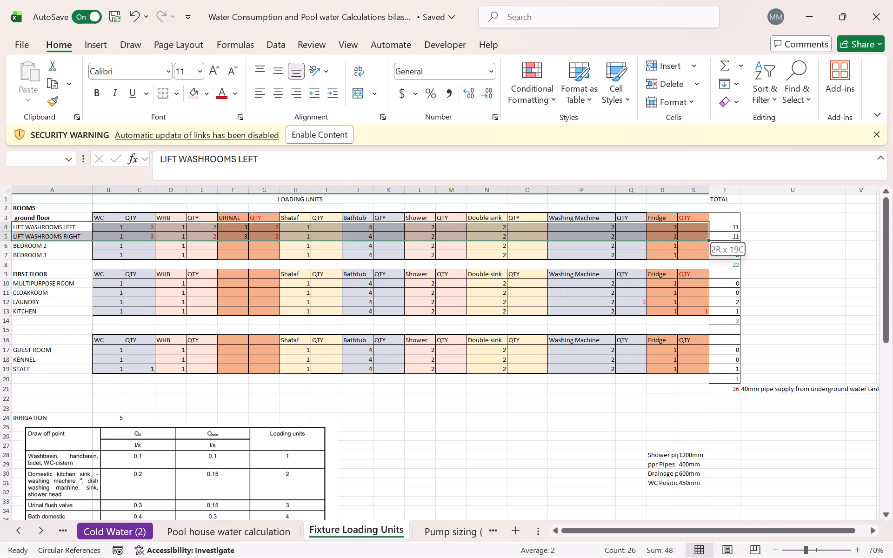
{"action": "left_click_drag", "start_coordinate": [709, 238], "coordinate": [727, 238]}
{"action": "key", "text": "ctrl+c"}
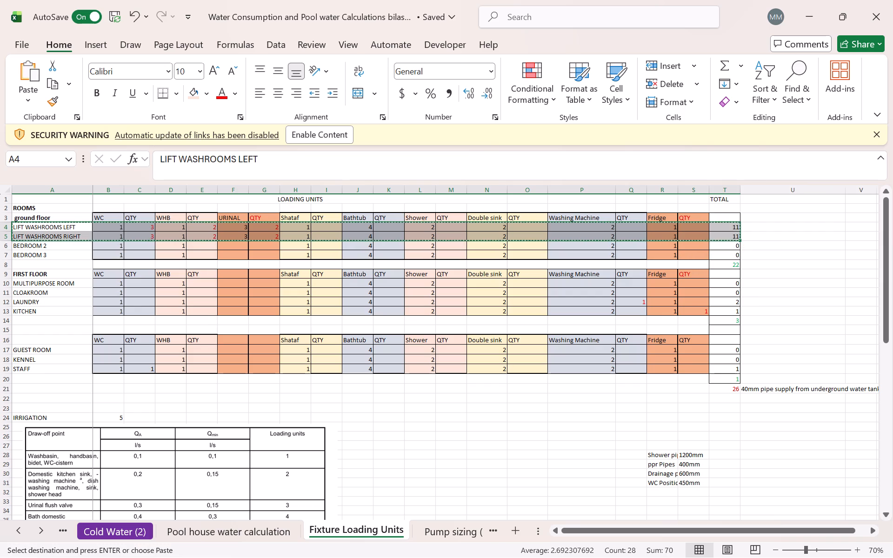
{"action": "left_click", "coordinate": [44, 286]}
{"action": "key", "text": "ctrl+v"}
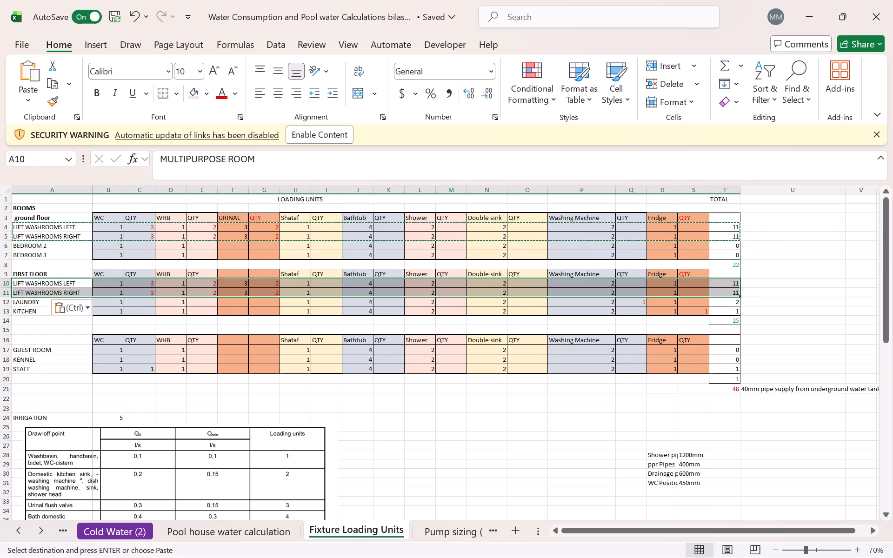
{"action": "left_click", "coordinate": [439, 422]}
{"action": "key", "text": "Escape"}
{"action": "key", "text": "Escape"}
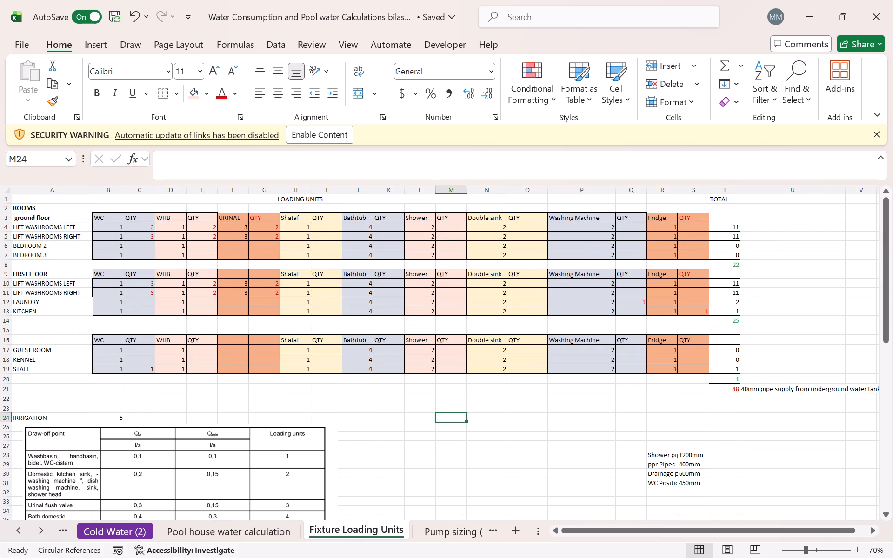
Delete the LAUNDRY and KITCHEN rows from the first floor table and the BEDROOM 2 and BEDROOM 3 rows from the ground floor table.
{"action": "left_click_drag", "start_coordinate": [0, 304], "coordinate": [0, 314]}
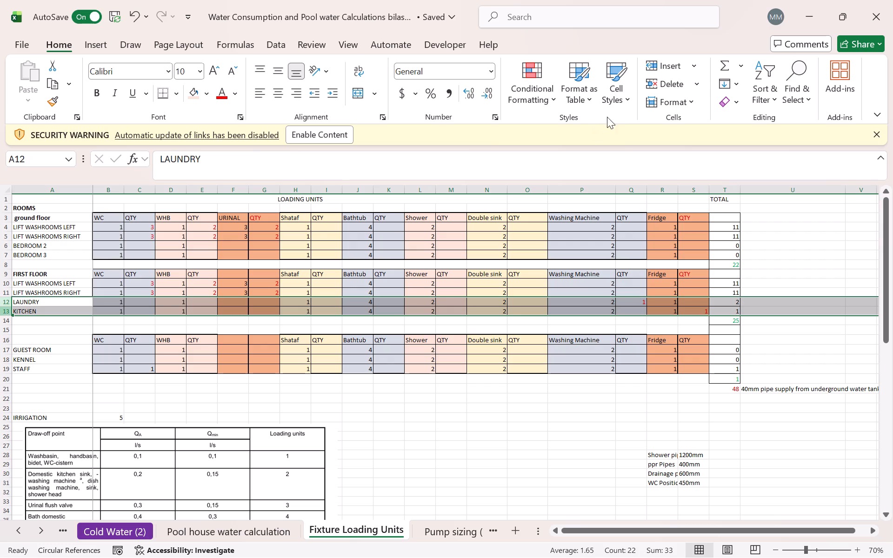
{"action": "left_click", "coordinate": [677, 82]}
{"action": "left_click_drag", "start_coordinate": [605, 421], "coordinate": [600, 418]}
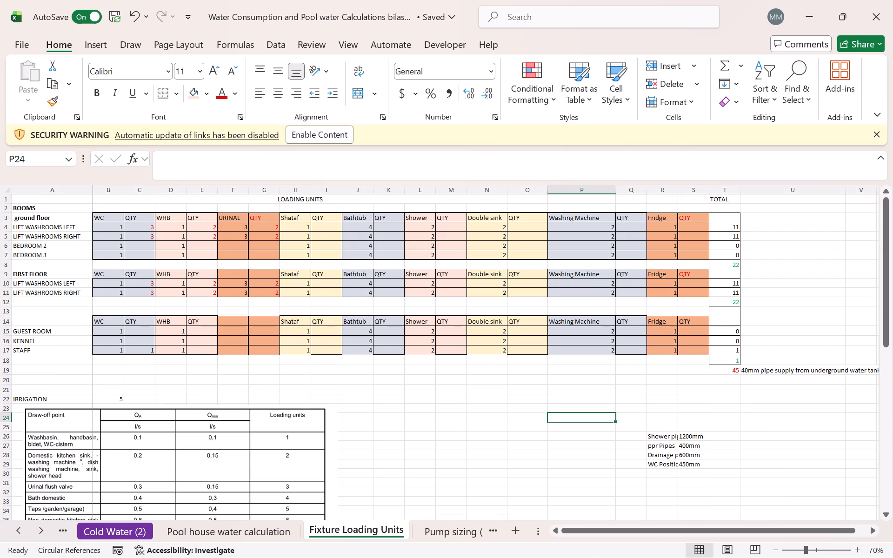
{"action": "left_click_drag", "start_coordinate": [0, 245], "coordinate": [0, 256]}
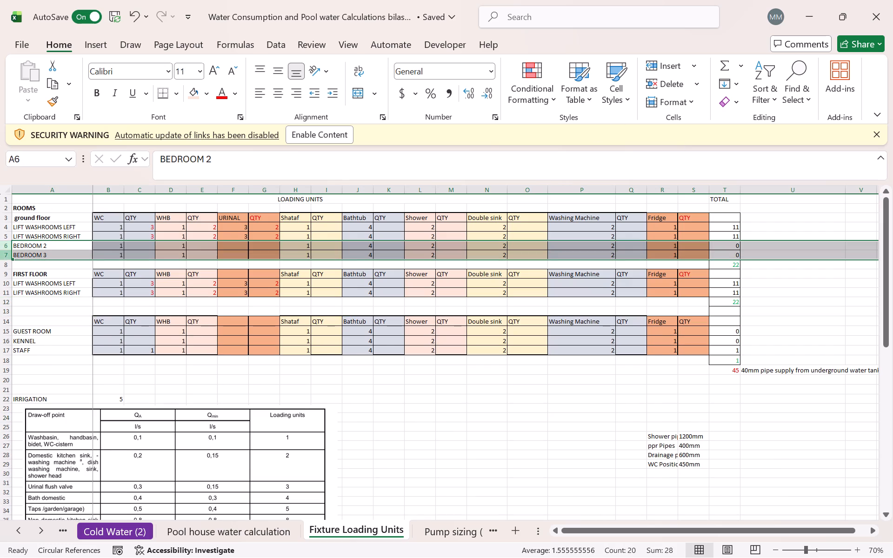
{"action": "left_click", "coordinate": [666, 83]}
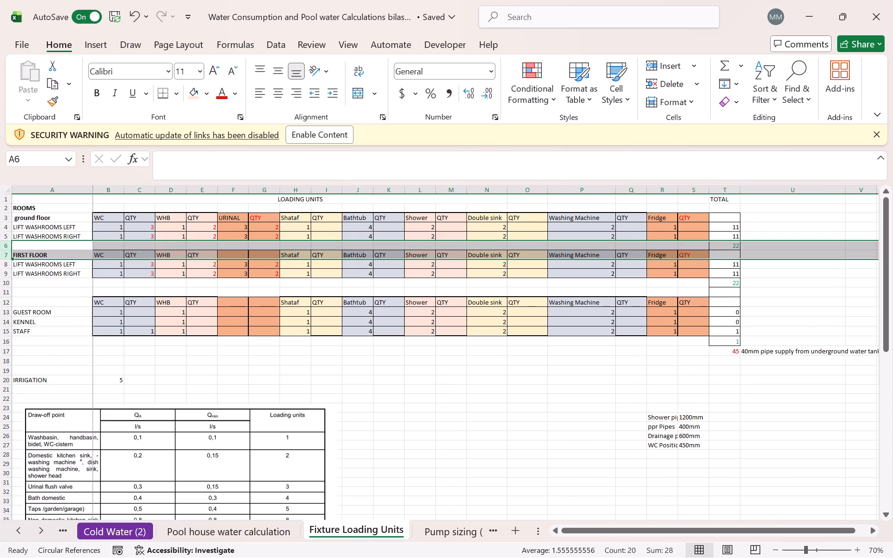
{"action": "left_click", "coordinate": [390, 406]}
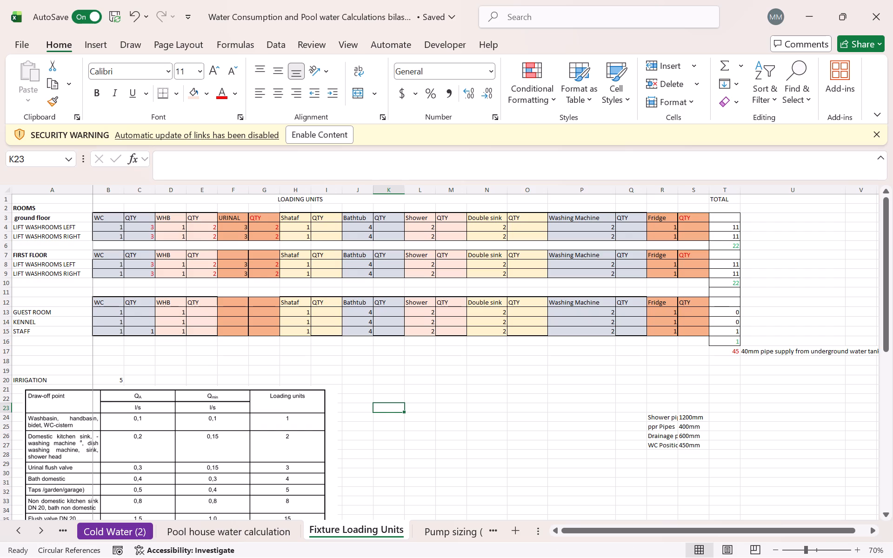
{"action": "scroll", "coordinate": [384, 385], "scroll_direction": "up", "scroll_amount": 3}
Delete blank row 11 between the FIRST FLOOR table and the third fixture table.
{"action": "left_click", "coordinate": [0, 294]}
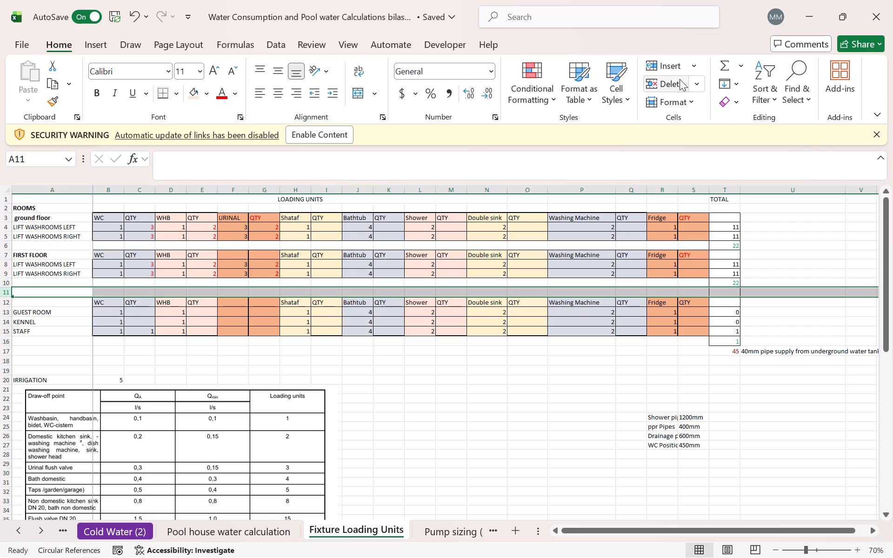
{"action": "left_click", "coordinate": [678, 80]}
{"action": "left_click", "coordinate": [658, 367]}
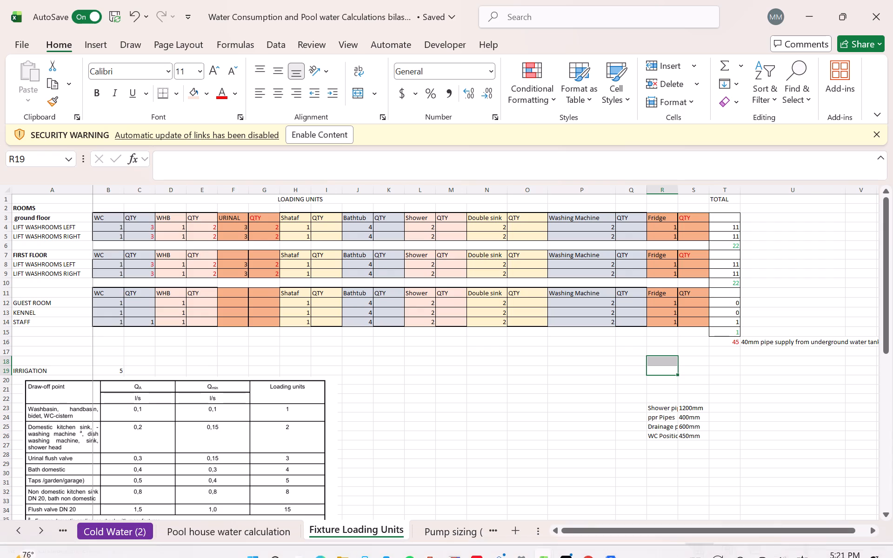
Enter SECOND FLOOR as a bold heading for the third fixture table in A11.
{"action": "left_click", "coordinate": [57, 292]}
{"action": "key", "text": "s"}
{"action": "key", "text": "e"}
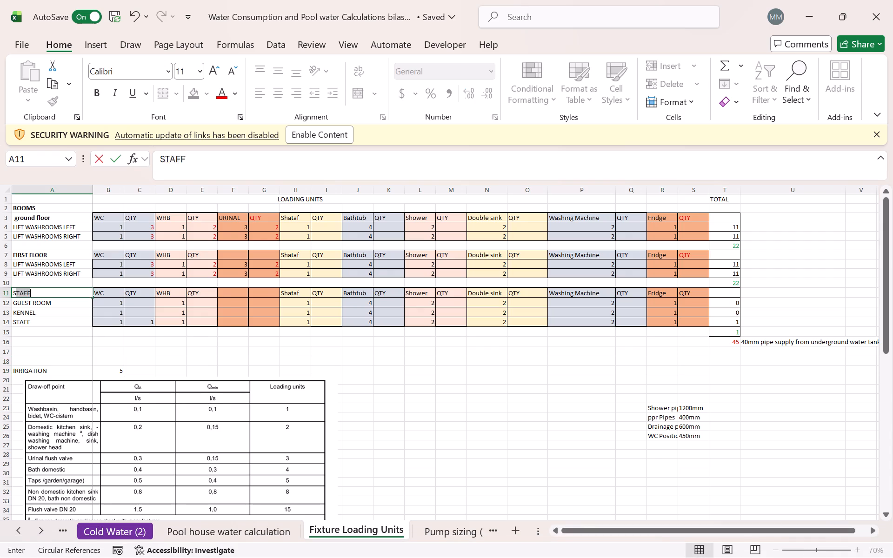
{"action": "key", "text": "c"}
{"action": "key", "text": "o"}
{"action": "key", "text": "n"}
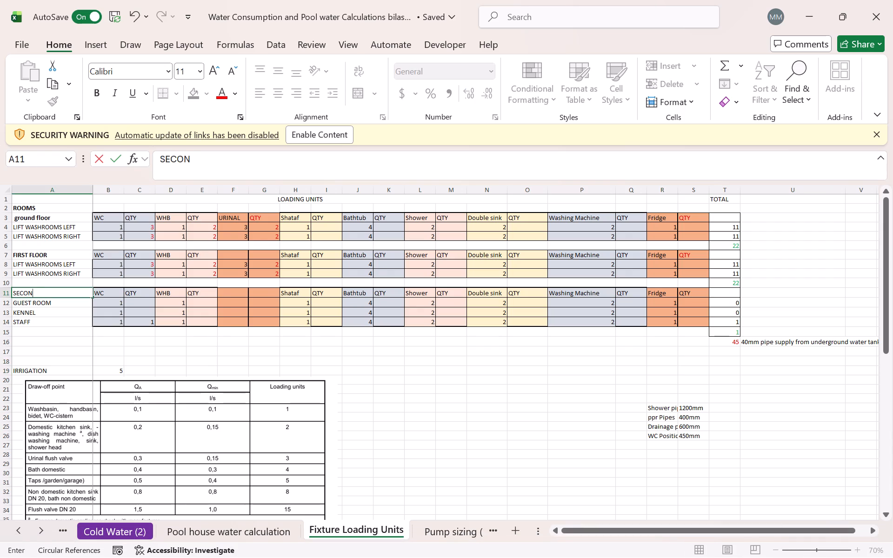
{"action": "key", "text": "d"}
{"action": "key", "text": "space"}
{"action": "key", "text": "f"}
{"action": "type", "text": "LOO"}
{"action": "key", "text": "r"}
{"action": "left_click", "coordinate": [167, 359]}
{"action": "left_click", "coordinate": [71, 292]}
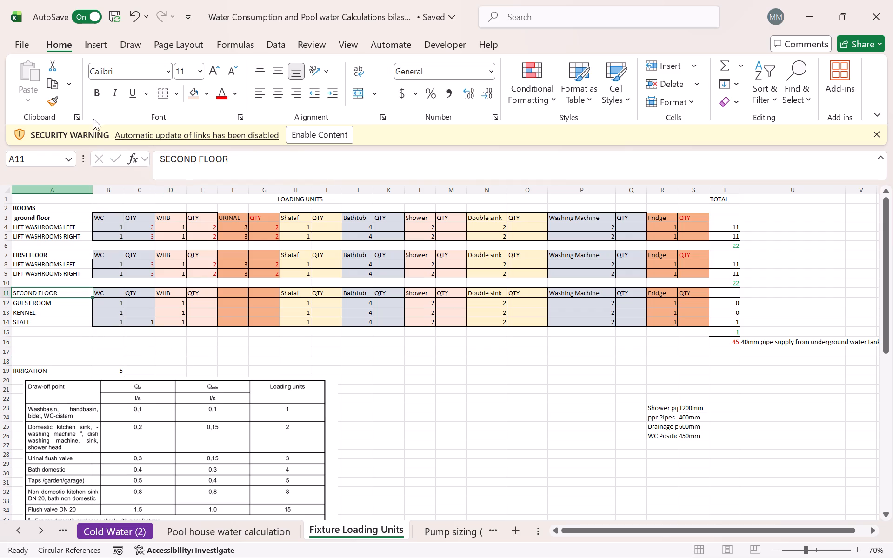
{"action": "left_click", "coordinate": [92, 88]}
{"action": "left_click", "coordinate": [335, 378]}
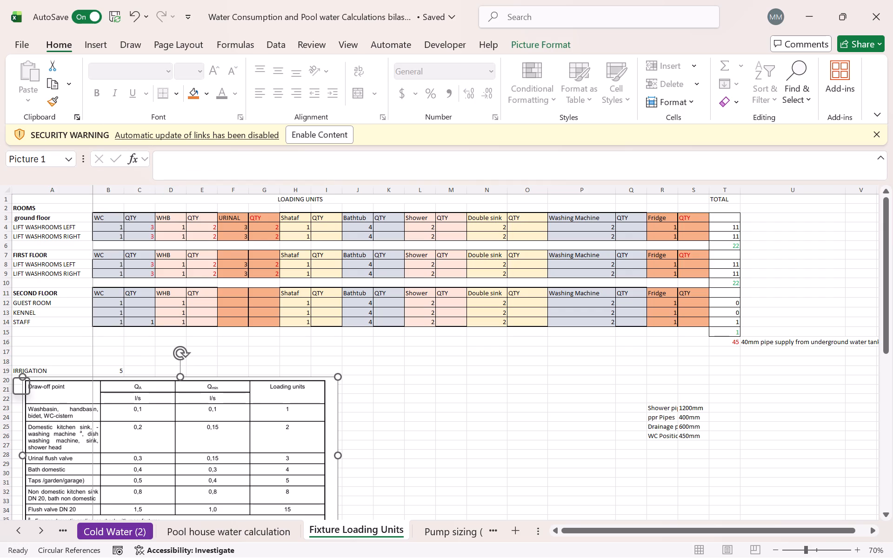
Copy the FIRST FLOOR lift washroom rows, A8 through T9, over the GUEST ROOM and KENNEL rows starting at A12.
{"action": "left_click_drag", "start_coordinate": [16, 264], "coordinate": [712, 273]}
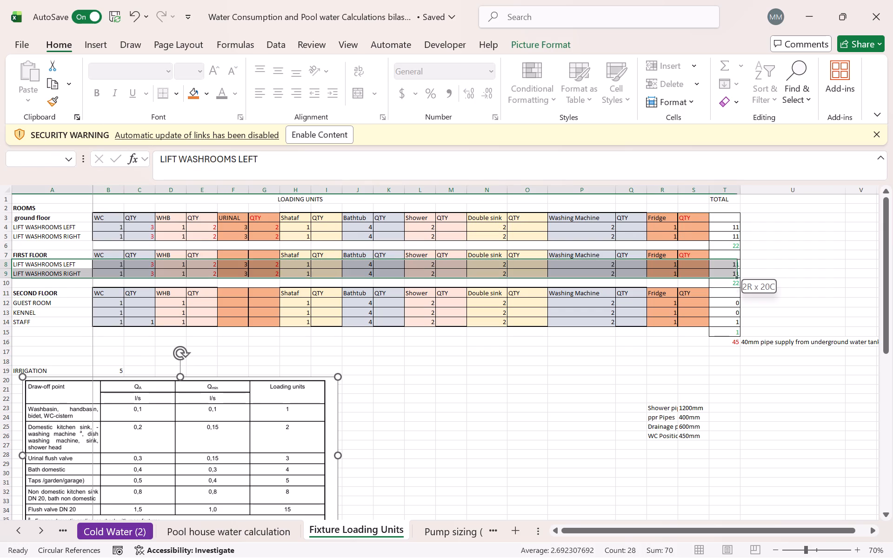
{"action": "left_click_drag", "start_coordinate": [712, 273], "coordinate": [723, 276]}
{"action": "key", "text": "ctrl+c"}
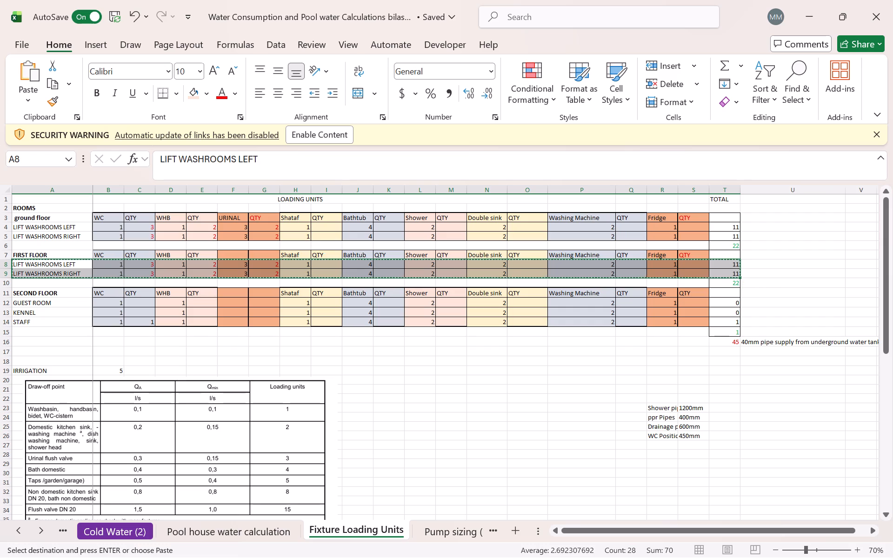
{"action": "left_click", "coordinate": [47, 301]}
{"action": "key", "text": "ctrl+v"}
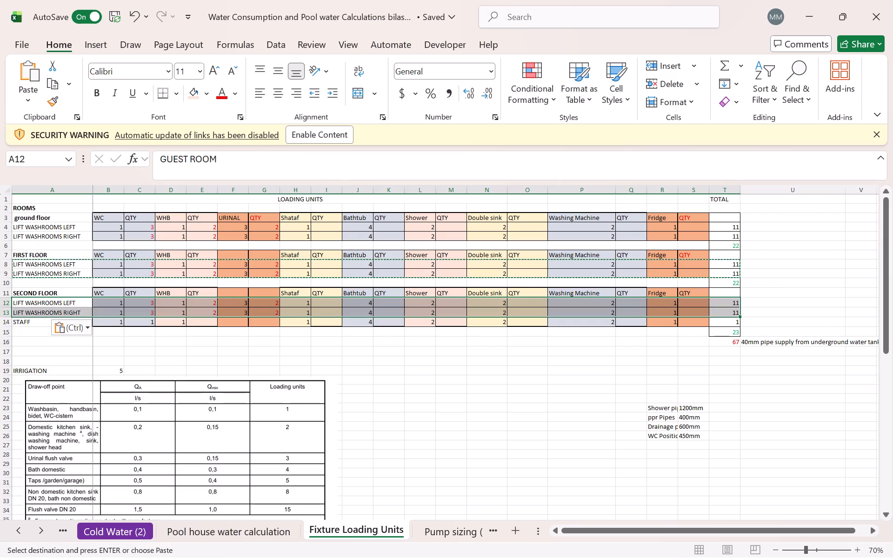
{"action": "left_click", "coordinate": [410, 370]}
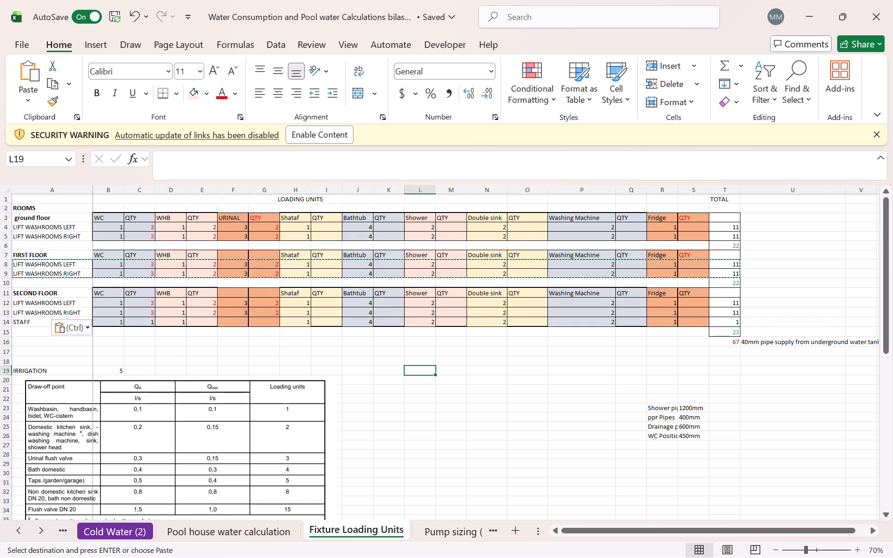
Switch to Revit, open the A 02nd FL Block A Plumbing floor plan and examine the lift washrooms and duct pipework.
{"action": "left_click", "coordinate": [611, 539]}
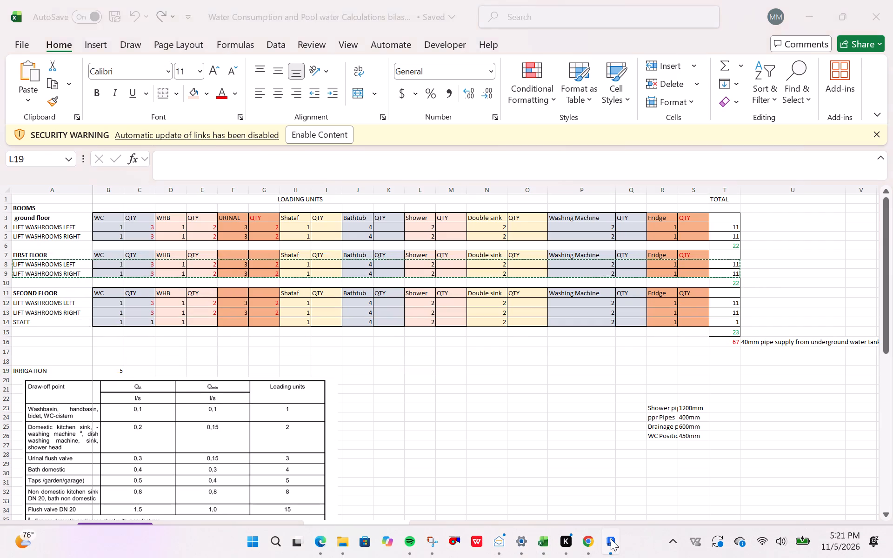
{"action": "scroll", "coordinate": [421, 279], "scroll_direction": "down", "scroll_amount": 5}
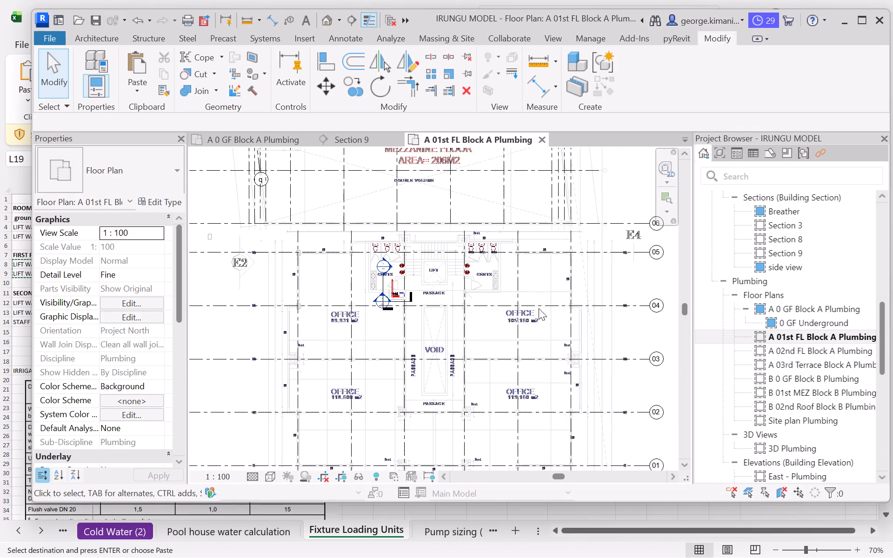
{"action": "scroll", "coordinate": [432, 284], "scroll_direction": "down", "scroll_amount": 4}
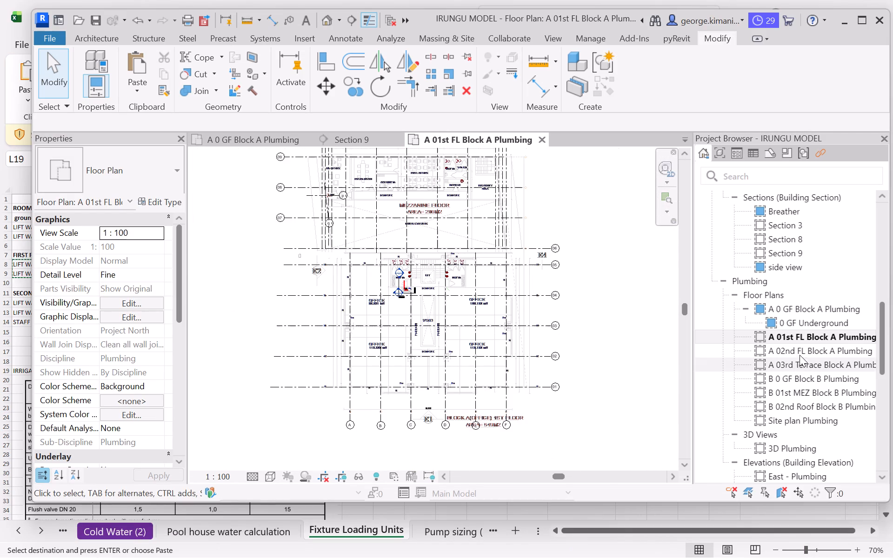
{"action": "double_click", "coordinate": [800, 352]}
{"action": "scroll", "coordinate": [413, 274], "scroll_direction": "down", "scroll_amount": 7}
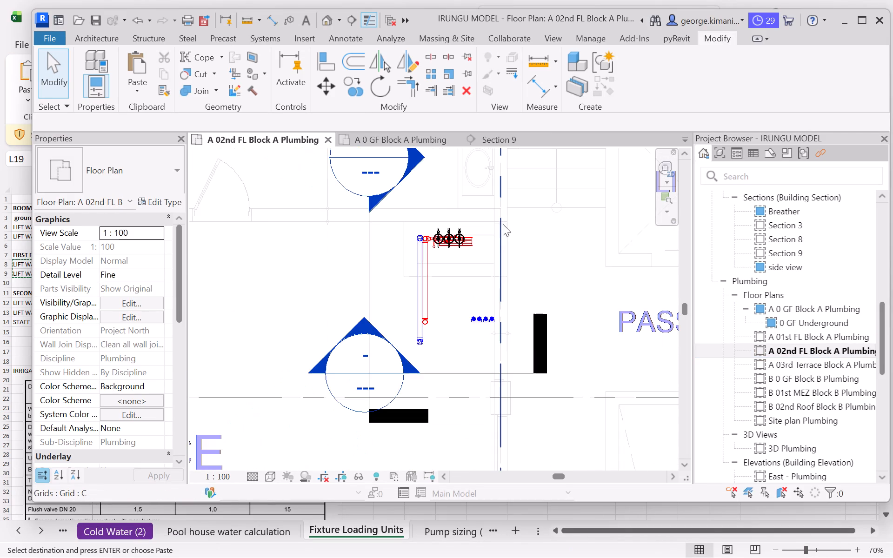
{"action": "scroll", "coordinate": [496, 236], "scroll_direction": "down", "scroll_amount": 3}
{"action": "scroll", "coordinate": [417, 262], "scroll_direction": "down", "scroll_amount": 2}
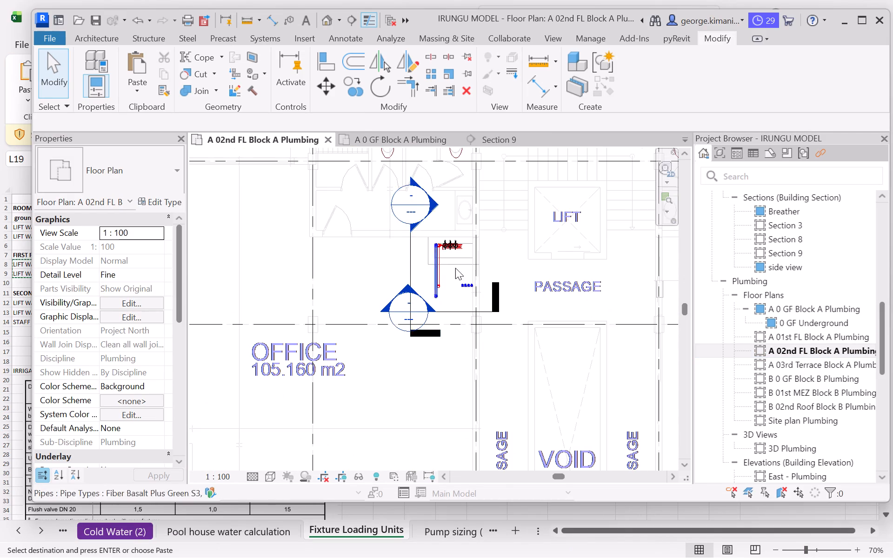
{"action": "scroll", "coordinate": [475, 268], "scroll_direction": "up", "scroll_amount": 2}
{"action": "scroll", "coordinate": [475, 268], "scroll_direction": "down", "scroll_amount": 1}
{"action": "scroll", "coordinate": [475, 268], "scroll_direction": "up", "scroll_amount": 4}
{"action": "scroll", "coordinate": [431, 283], "scroll_direction": "up", "scroll_amount": 3}
Move the row of four small risers with their fittings into the duct, level with the hose reel and fire extinguishers.
{"action": "left_click_drag", "start_coordinate": [437, 276], "coordinate": [496, 310]}
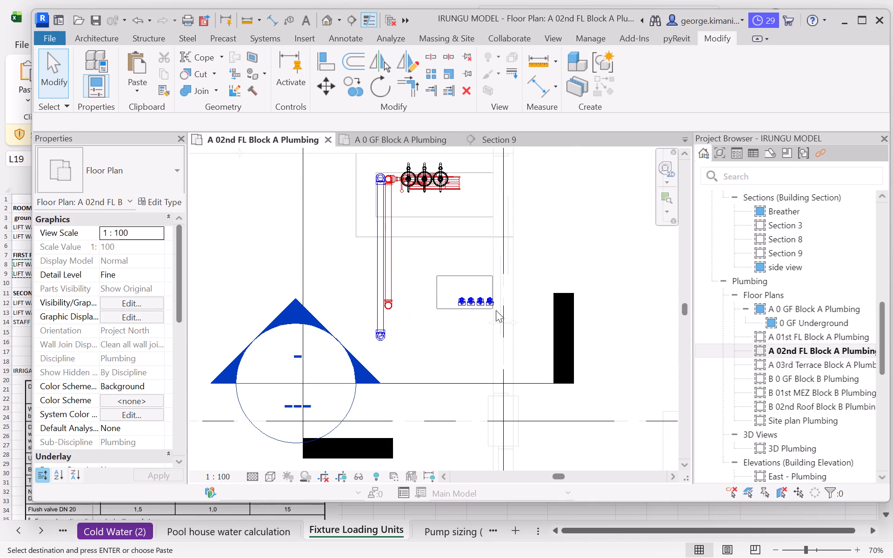
{"action": "left_click_drag", "start_coordinate": [496, 310], "coordinate": [518, 320]}
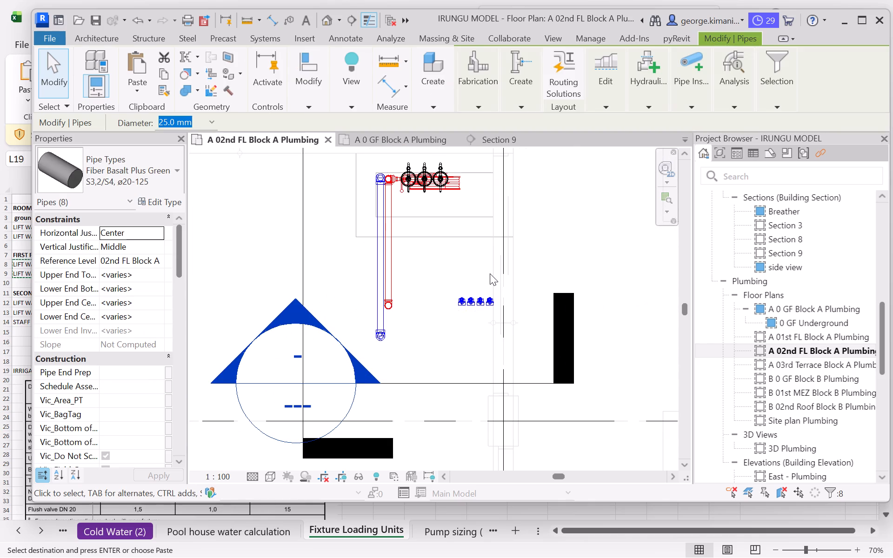
{"action": "left_click_drag", "start_coordinate": [489, 272], "coordinate": [432, 316]}
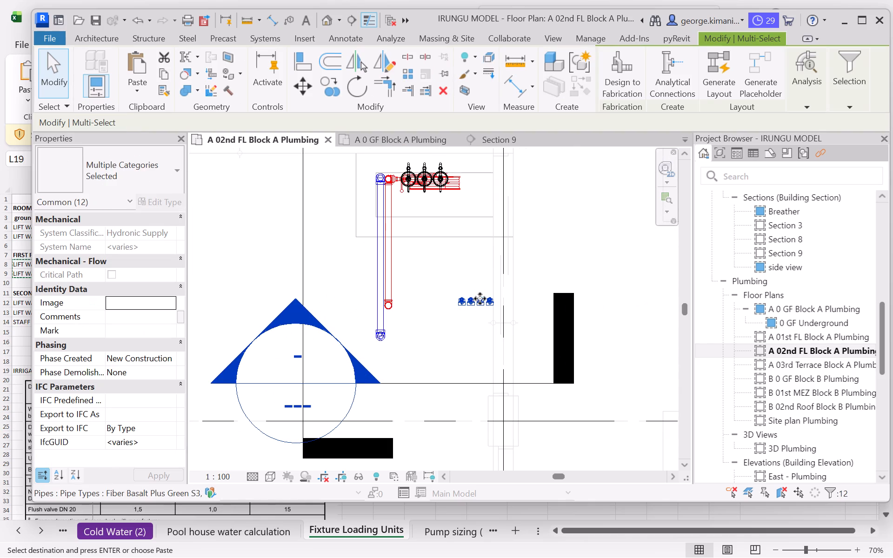
{"action": "key", "text": "Up"}
{"action": "key", "text": "Up"}
{"action": "key", "text": "Up"}
{"action": "key", "text": "Up"}
{"action": "key", "text": "Up"}
{"action": "key", "text": "Up"}
{"action": "key", "text": "Up"}
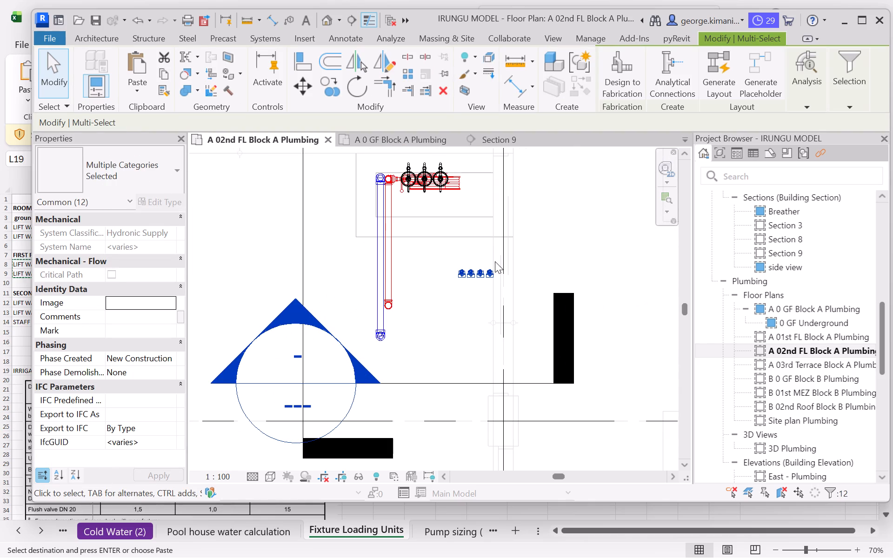
{"action": "key", "text": "Up"}
{"action": "key", "text": "Up"}
{"action": "key", "text": "Up"}
{"action": "key", "text": "Up"}
{"action": "key", "text": "Up"}
{"action": "key", "text": "Up"}
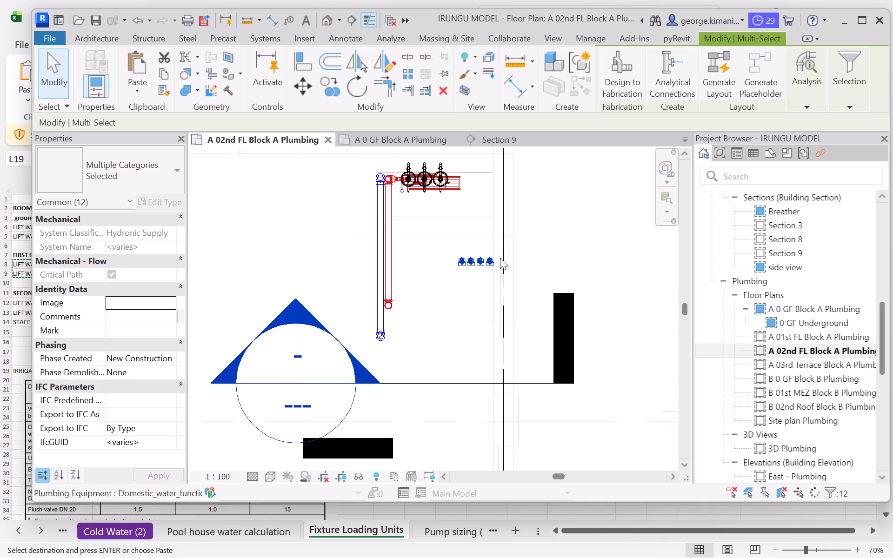
{"action": "key", "text": "Up"}
{"action": "key", "text": "Up"}
{"action": "key", "text": "Up"}
{"action": "key", "text": "Up"}
{"action": "key", "text": "Up"}
{"action": "key", "text": "Up"}
{"action": "key", "text": "Up"}
{"action": "key", "text": "Up"}
{"action": "key", "text": "Up"}
{"action": "key", "text": "Up"}
{"action": "key", "text": "Up"}
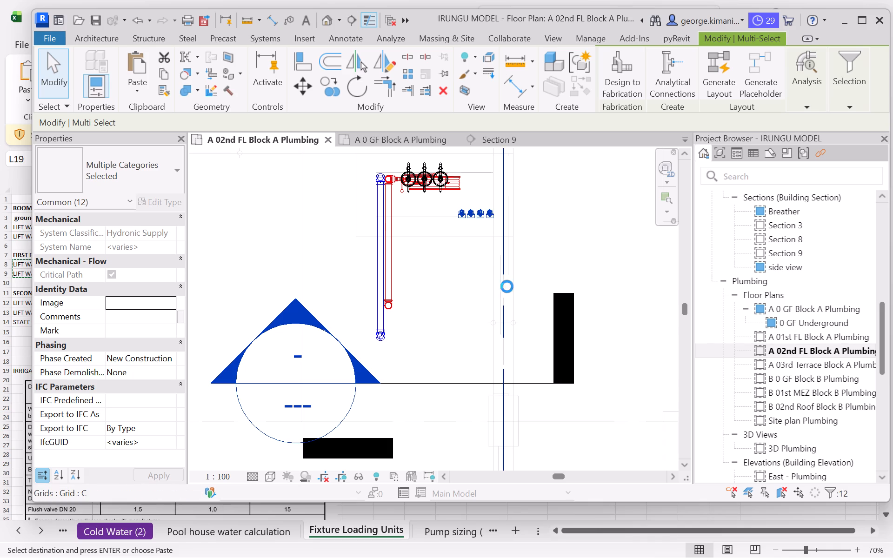
{"action": "key", "text": "Up"}
{"action": "key", "text": "Up"}
{"action": "key", "text": "Up"}
{"action": "key", "text": "Up"}
{"action": "key", "text": "Up"}
{"action": "key", "text": "Up"}
{"action": "key", "text": "Up"}
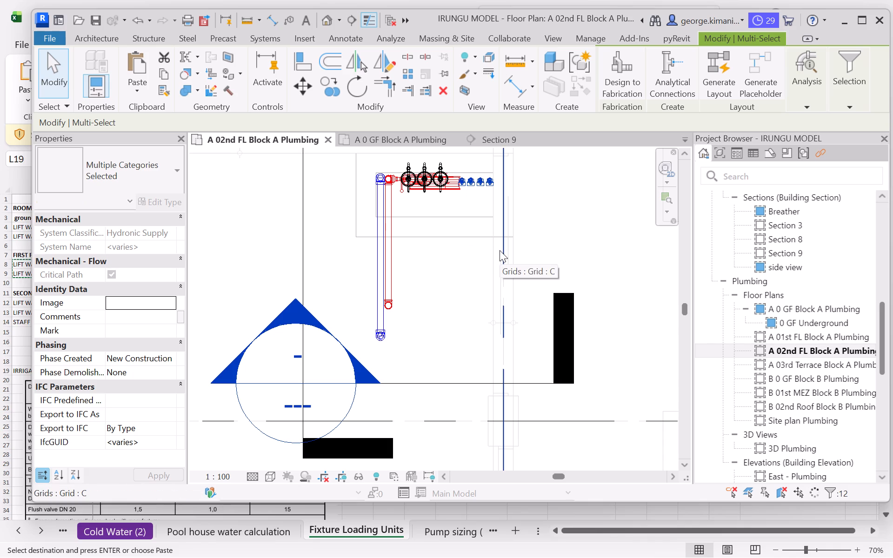
{"action": "left_click", "coordinate": [468, 284]}
Nudge the duct's 200 mm side wall slightly outward, away from the pipework and grid C.
{"action": "scroll", "coordinate": [464, 330], "scroll_direction": "down", "scroll_amount": 3}
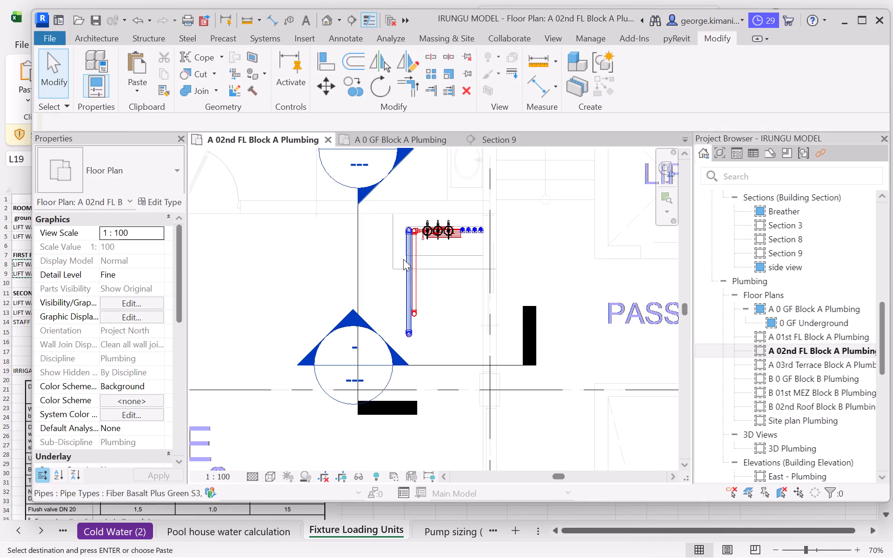
{"action": "scroll", "coordinate": [394, 242], "scroll_direction": "up", "scroll_amount": 2}
{"action": "left_click", "coordinate": [394, 242]}
{"action": "key", "text": "Left"}
{"action": "key", "text": "Left"}
{"action": "key", "text": "Left"}
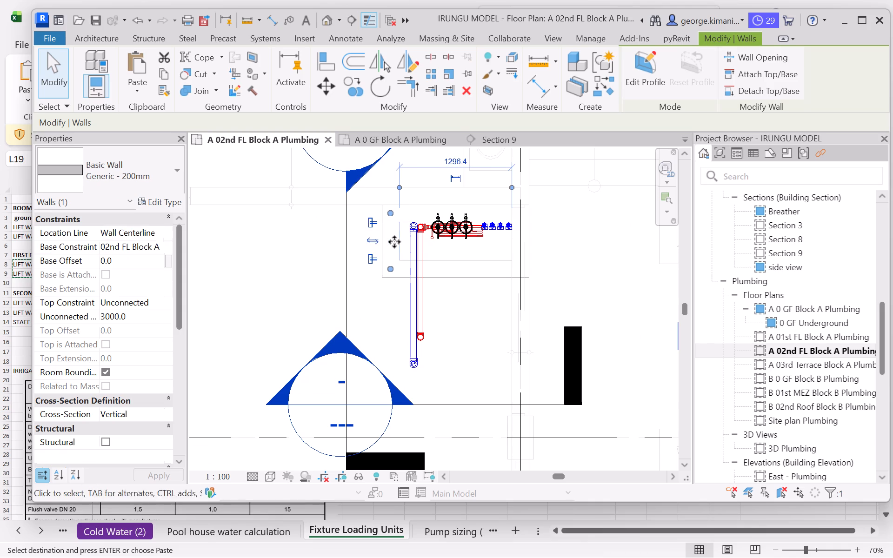
Nudge the long blue 63 mm pipe slightly toward the duct's side wall.
{"action": "scroll", "coordinate": [406, 242], "scroll_direction": "up", "scroll_amount": 2}
{"action": "left_click", "coordinate": [411, 248]}
{"action": "key", "text": "Left"}
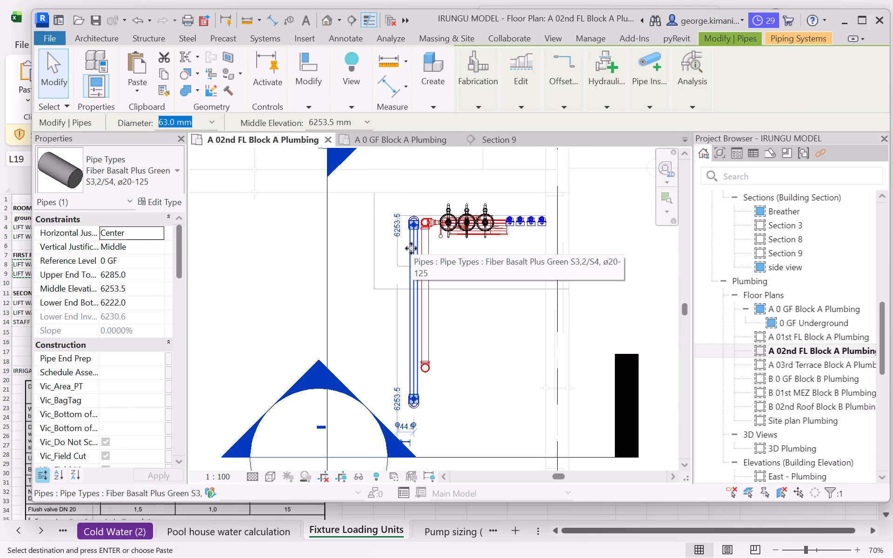
Nudge the wall-mounted hose reel toward the red riser, away from grid C.
{"action": "scroll", "coordinate": [428, 228], "scroll_direction": "up", "scroll_amount": 3}
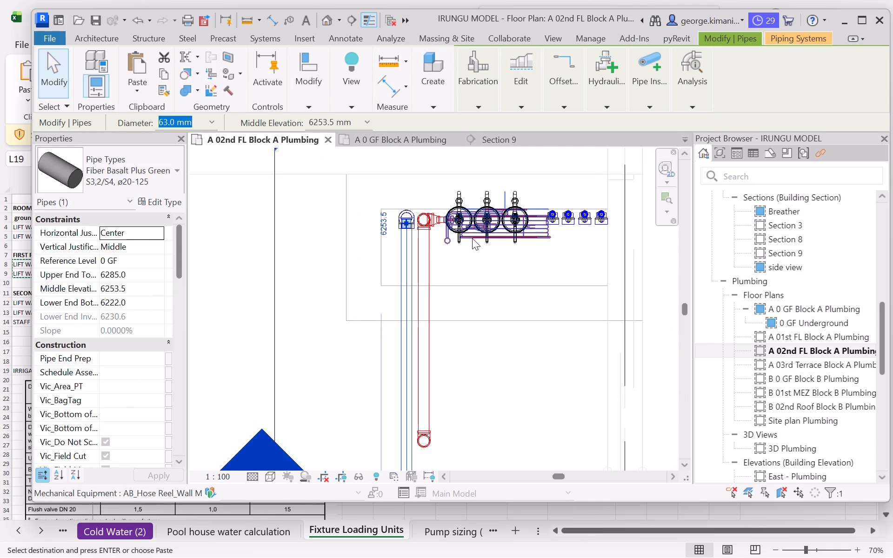
{"action": "left_click", "coordinate": [472, 238]}
{"action": "key", "text": "Left"}
{"action": "key", "text": "Left"}
{"action": "key", "text": "Left"}
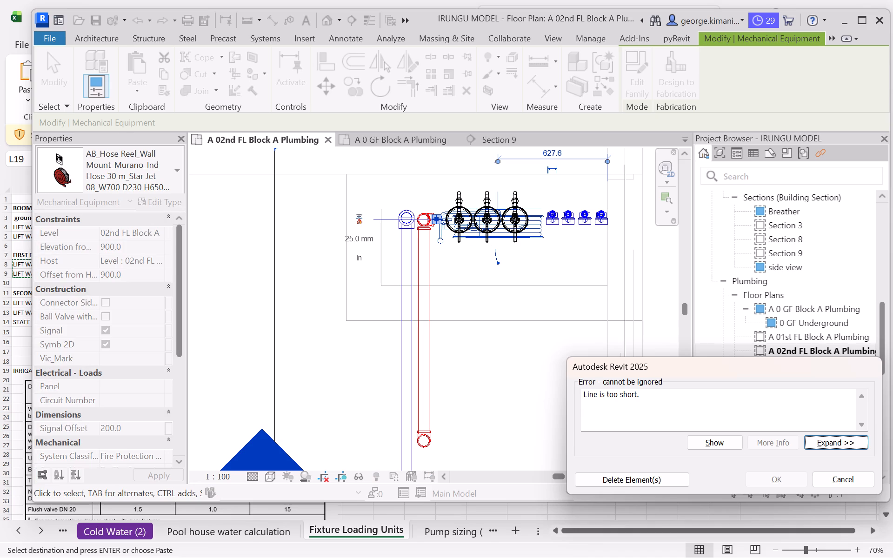
{"action": "left_click", "coordinate": [845, 482]}
Move the fire extinguisher nearest the red riser forward, to about 290 mm from the duct's front wall.
{"action": "scroll", "coordinate": [558, 226], "scroll_direction": "up", "scroll_amount": 3}
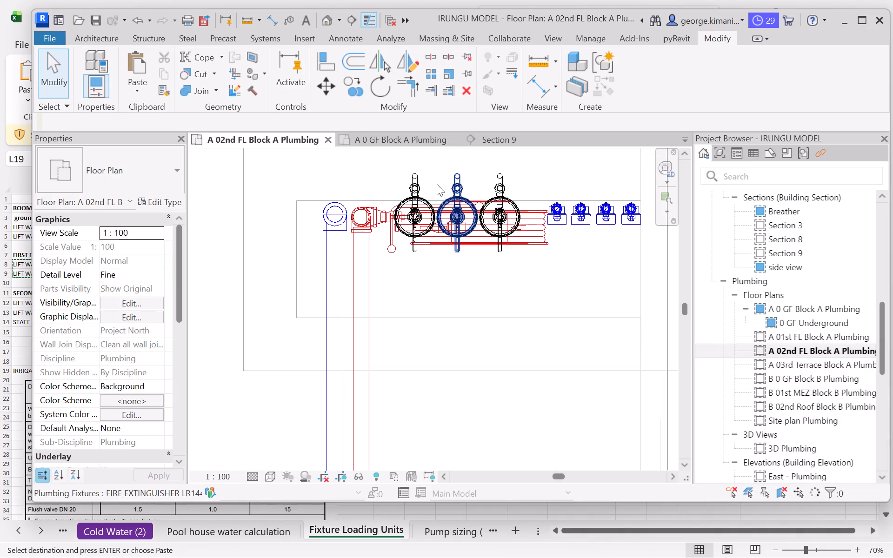
{"action": "left_click", "coordinate": [418, 183]}
{"action": "key", "text": "Down"}
{"action": "key", "text": "Down"}
{"action": "key", "text": "Down"}
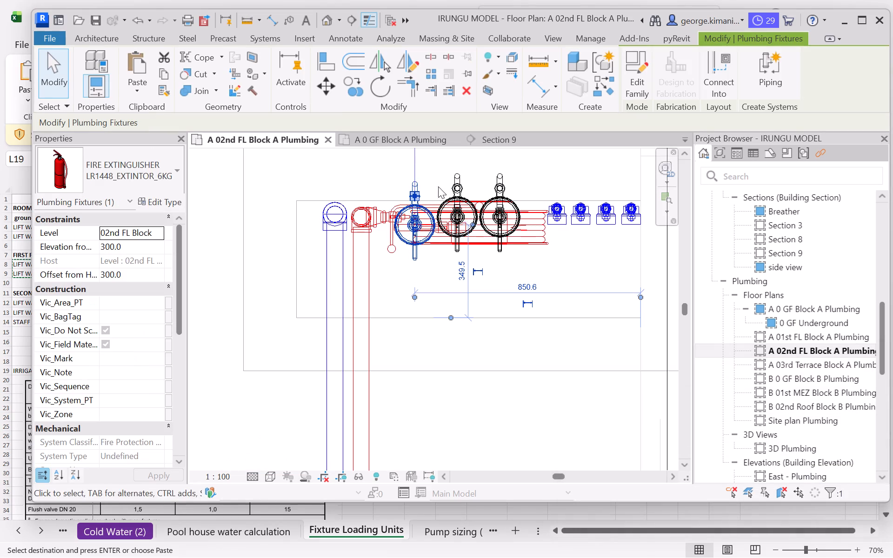
{"action": "key", "text": "Down"}
{"action": "key", "text": "Down"}
{"action": "key", "text": "Down"}
{"action": "key", "text": "Down"}
{"action": "key", "text": "Down"}
{"action": "key", "text": "Down"}
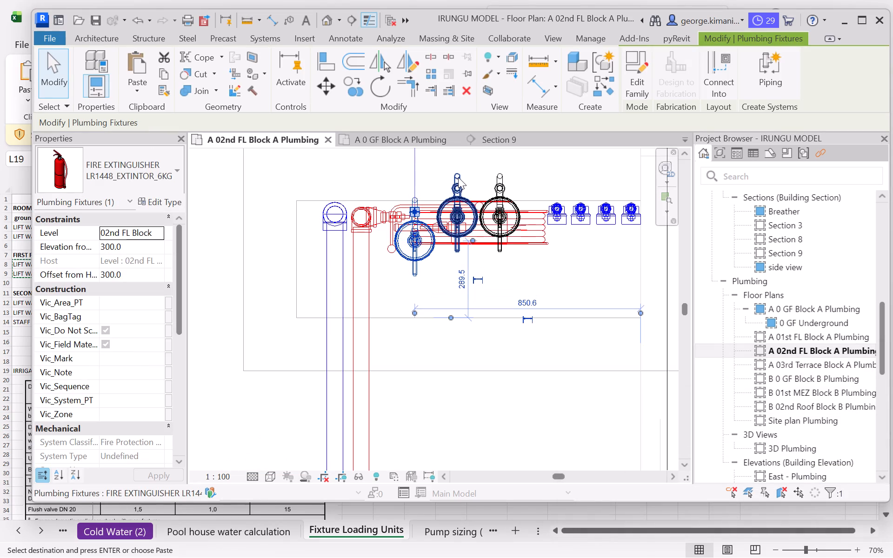
Move the middle fire extinguisher forward, to about 280 mm from the duct's front wall.
{"action": "left_click", "coordinate": [458, 177]}
{"action": "key", "text": "Down"}
{"action": "key", "text": "Down"}
{"action": "key", "text": "Down"}
{"action": "key", "text": "Down"}
{"action": "key", "text": "Down"}
{"action": "key", "text": "Down"}
{"action": "key", "text": "Down"}
{"action": "key", "text": "Down"}
{"action": "key", "text": "Down"}
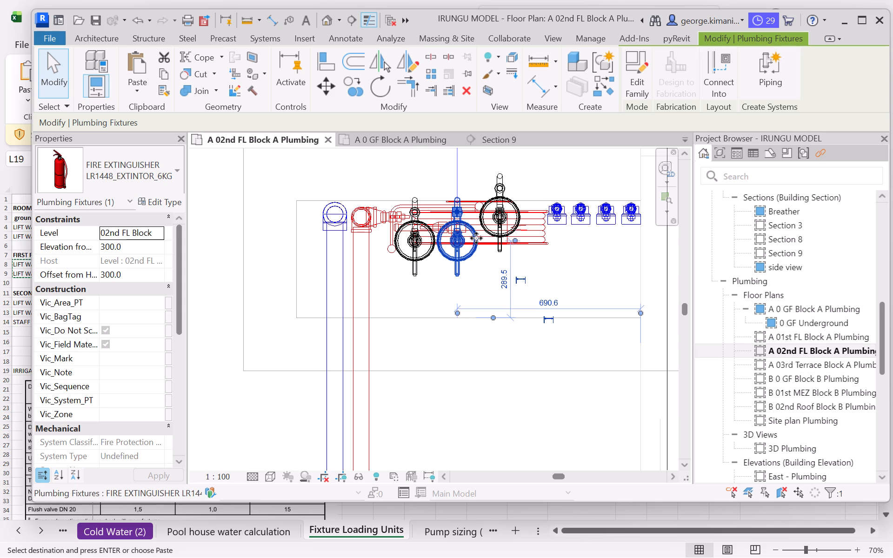
{"action": "key", "text": "Down"}
Move the fire extinguisher nearest the four small risers forward, to about 280 mm from the duct's front wall.
{"action": "left_click", "coordinate": [497, 178]}
{"action": "key", "text": "Down"}
{"action": "key", "text": "Down"}
{"action": "key", "text": "Down"}
{"action": "key", "text": "Down"}
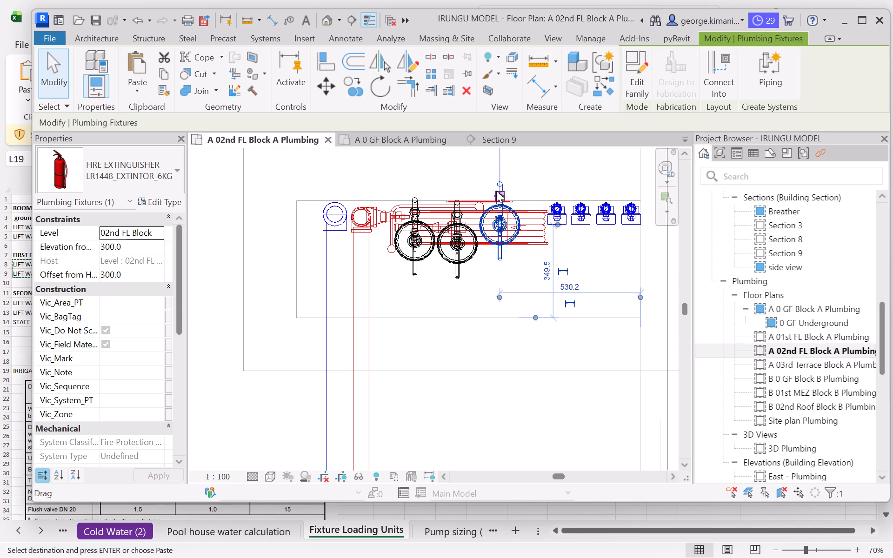
{"action": "key", "text": "Down"}
{"action": "key", "text": "Down"}
{"action": "key", "text": "Down"}
{"action": "key", "text": "Down"}
{"action": "key", "text": "Down"}
{"action": "key", "text": "Down"}
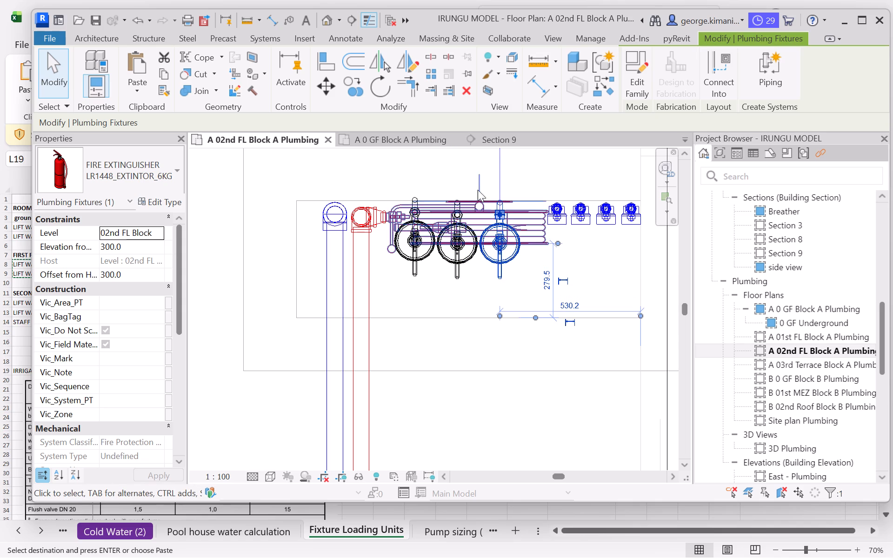
Align the middle extinguisher with the one nearest the small risers, and the extinguisher nearest the red riser with the middle one.
{"action": "left_click", "coordinate": [318, 66]}
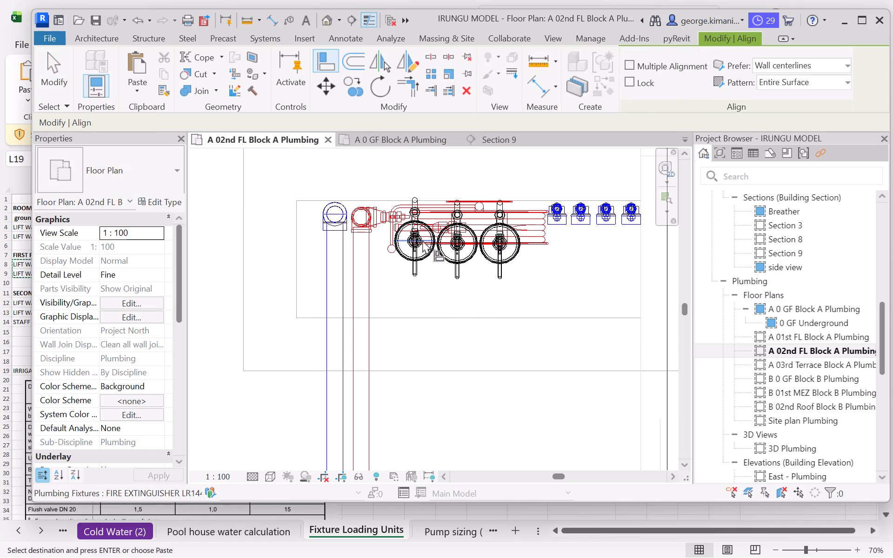
{"action": "left_click", "coordinate": [510, 244]}
{"action": "left_click", "coordinate": [457, 245]}
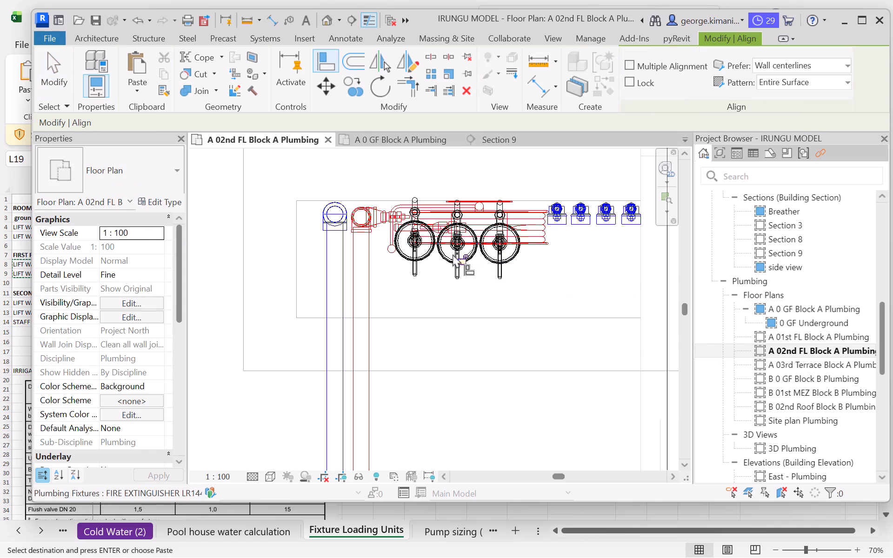
{"action": "key", "text": "Escape"}
{"action": "key", "text": "Escape"}
{"action": "left_click_drag", "start_coordinate": [333, 58], "coordinate": [333, 58]}
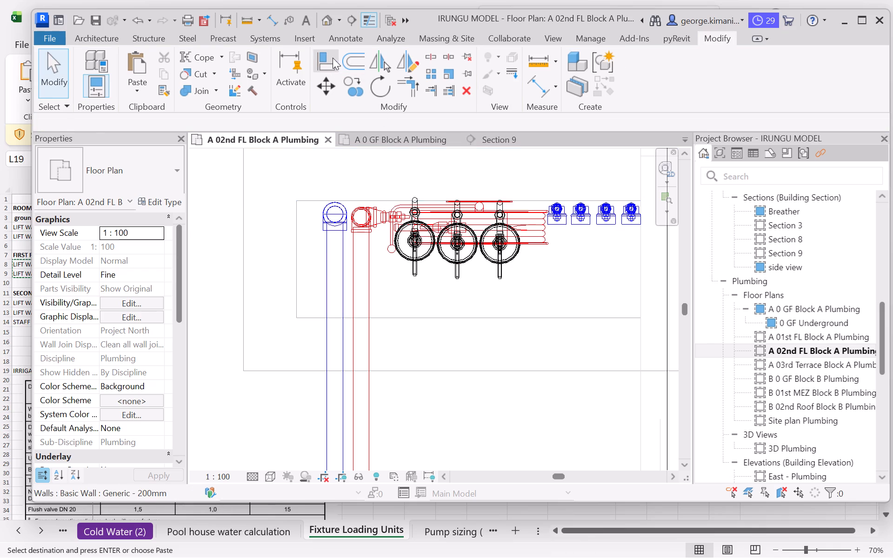
{"action": "left_click_drag", "start_coordinate": [333, 58], "coordinate": [332, 64]}
{"action": "left_click", "coordinate": [456, 243]}
{"action": "left_click", "coordinate": [422, 240]}
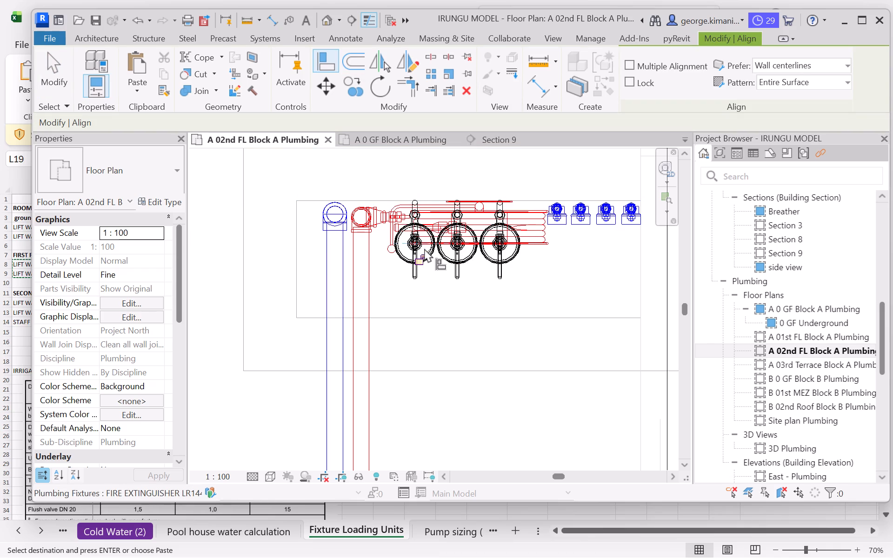
{"action": "key", "text": "Escape"}
{"action": "key", "text": "Escape"}
{"action": "key", "text": "Escape"}
Examine the WCs, urinals and basins in the second-floor lift washrooms beside the duct.
{"action": "scroll", "coordinate": [357, 267], "scroll_direction": "down", "scroll_amount": 6}
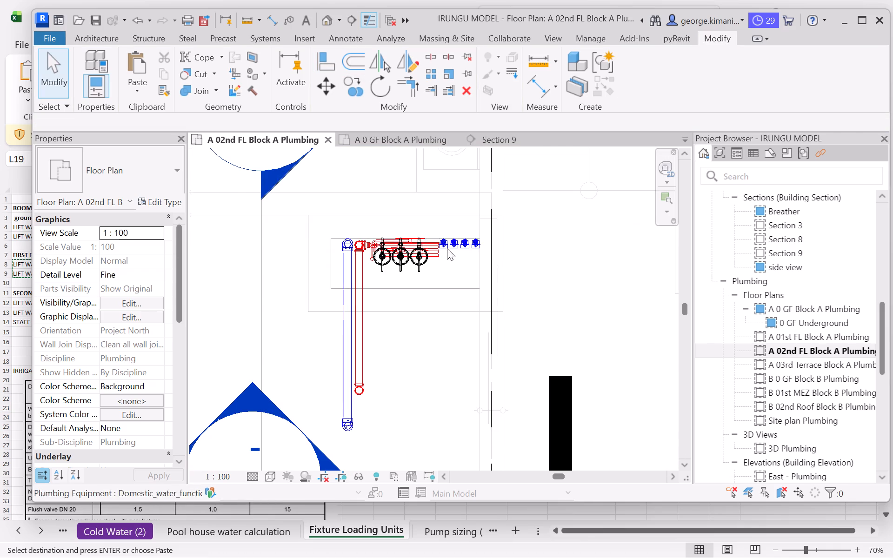
{"action": "scroll", "coordinate": [461, 244], "scroll_direction": "up", "scroll_amount": 4}
{"action": "scroll", "coordinate": [459, 242], "scroll_direction": "down", "scroll_amount": 3}
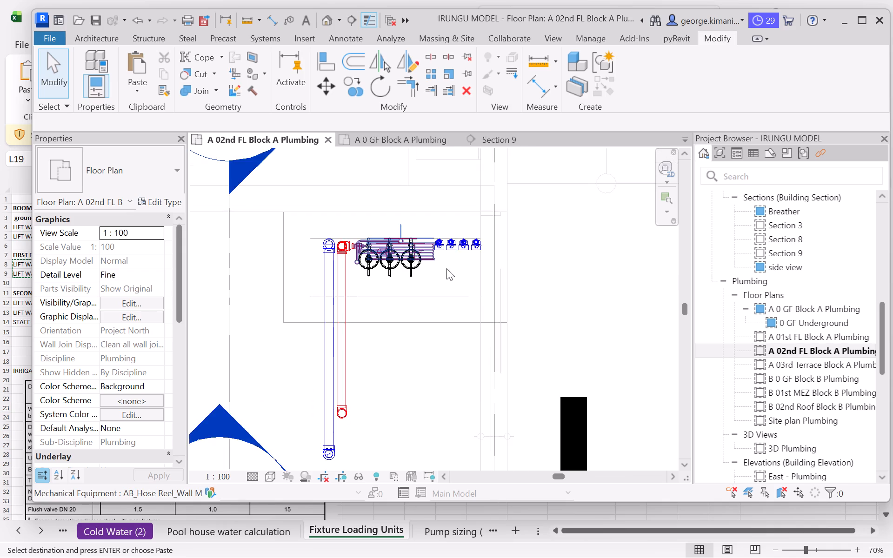
{"action": "scroll", "coordinate": [445, 271], "scroll_direction": "down", "scroll_amount": 7}
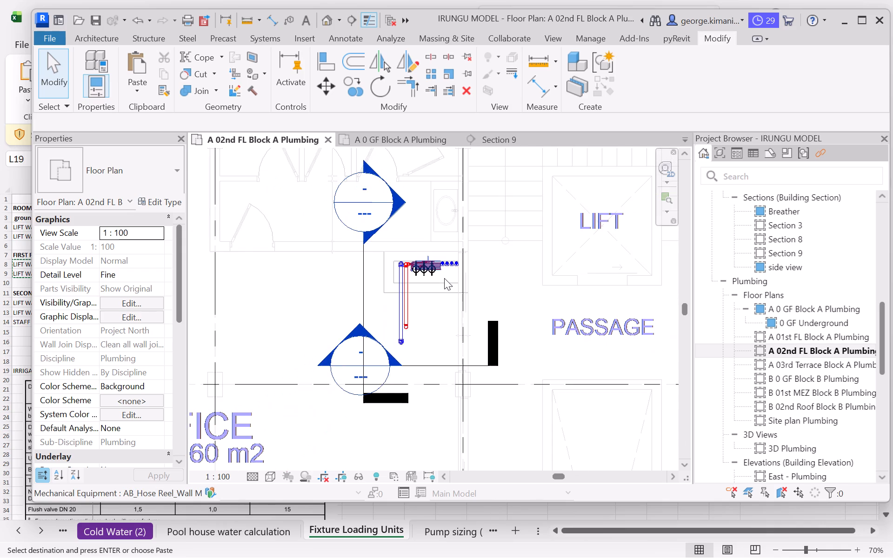
{"action": "scroll", "coordinate": [444, 278], "scroll_direction": "down", "scroll_amount": 5}
{"action": "scroll", "coordinate": [361, 210], "scroll_direction": "down", "scroll_amount": 2}
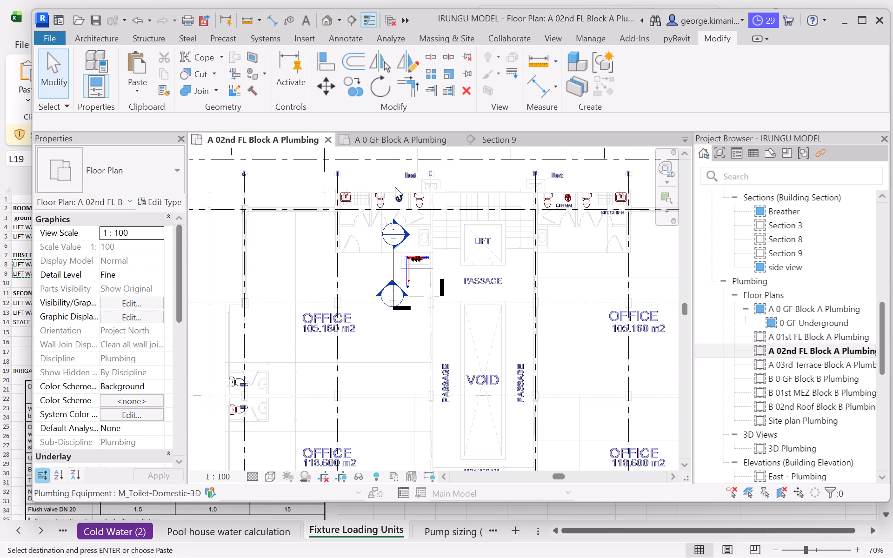
{"action": "scroll", "coordinate": [387, 201], "scroll_direction": "up", "scroll_amount": 2}
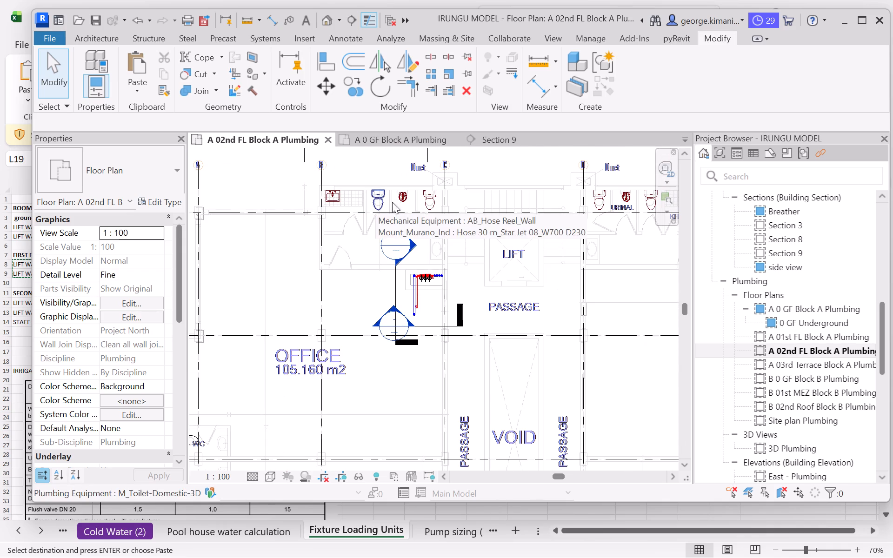
{"action": "scroll", "coordinate": [447, 226], "scroll_direction": "up", "scroll_amount": 2}
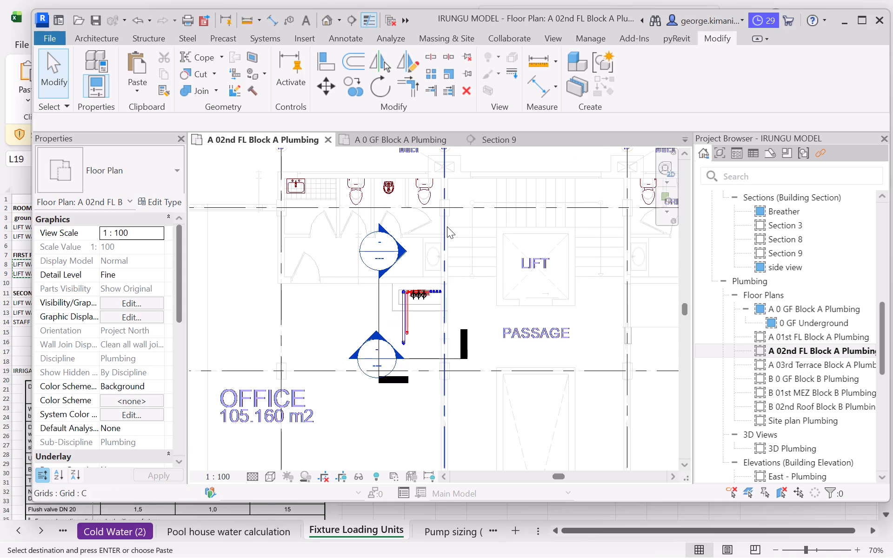
{"action": "scroll", "coordinate": [343, 243], "scroll_direction": "down", "scroll_amount": 2}
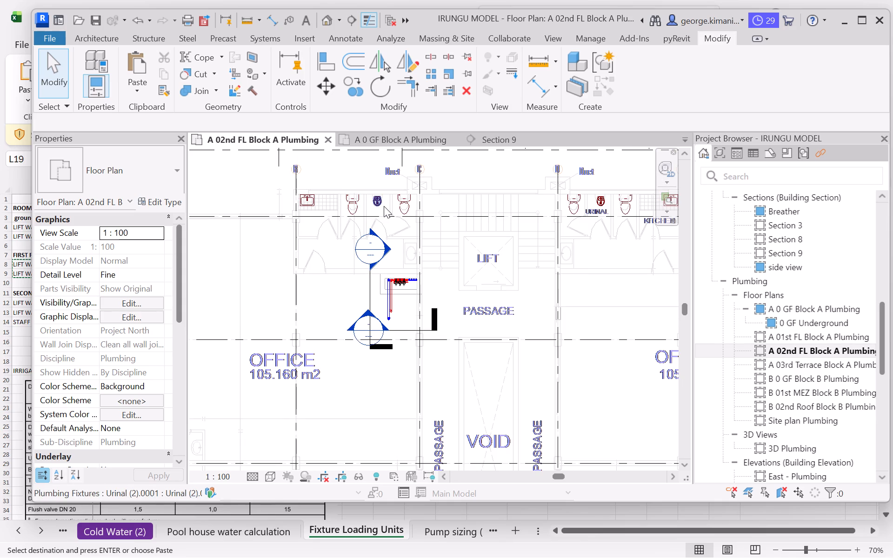
Switch to Excel and set the SECOND FLOOR WC quantities for both lift washrooms, C12 and C13, to 2.
{"action": "left_click", "coordinate": [570, 510]}
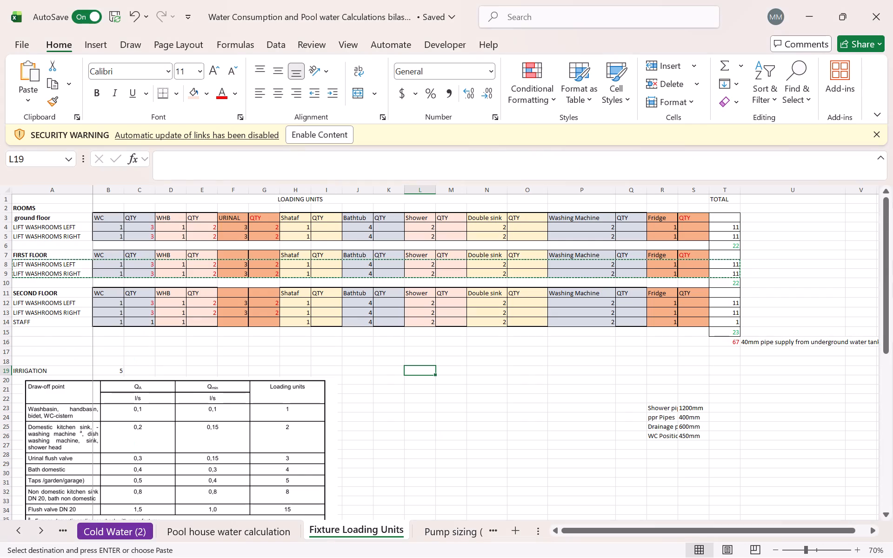
{"action": "key", "text": "Escape"}
{"action": "key", "text": "Escape"}
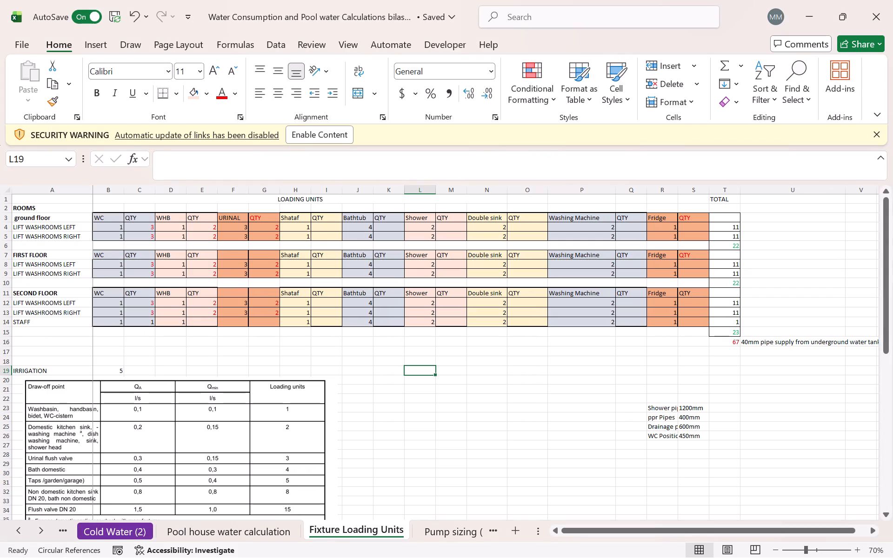
{"action": "left_click", "coordinate": [140, 305]}
{"action": "key", "text": "2"}
{"action": "left_click", "coordinate": [148, 314]}
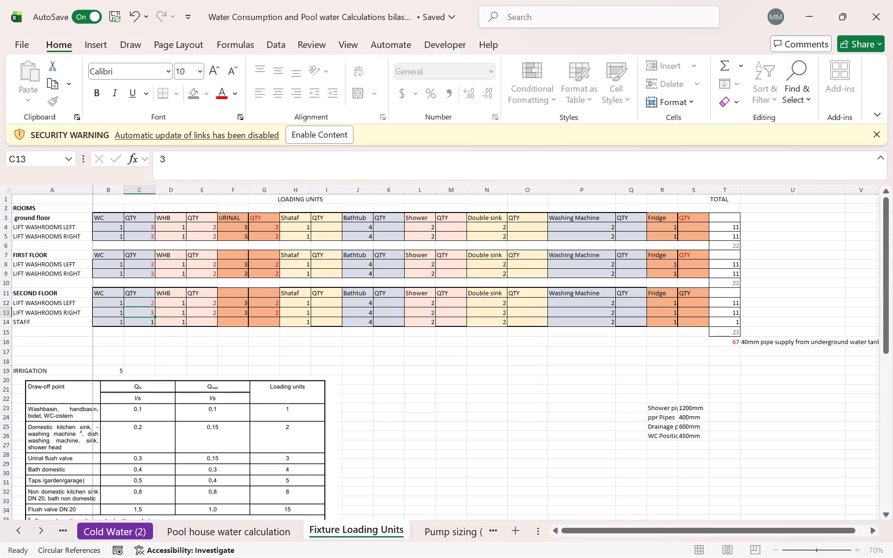
{"action": "key", "text": "2"}
{"action": "left_click", "coordinate": [179, 352]}
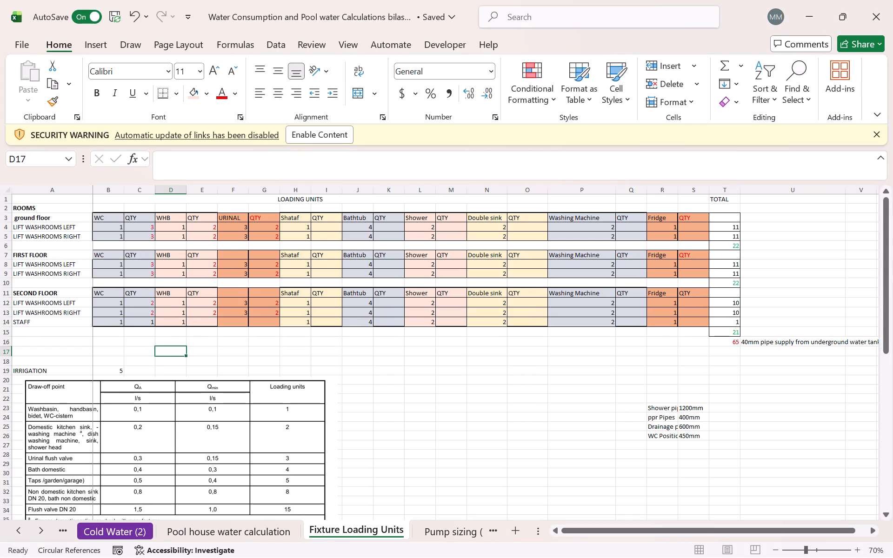
Set the SECOND FLOOR urinal quantities for both lift washrooms, G12 and G13, to 1.
{"action": "left_click", "coordinate": [277, 302]}
{"action": "key", "text": "1"}
{"action": "left_click", "coordinate": [284, 336]}
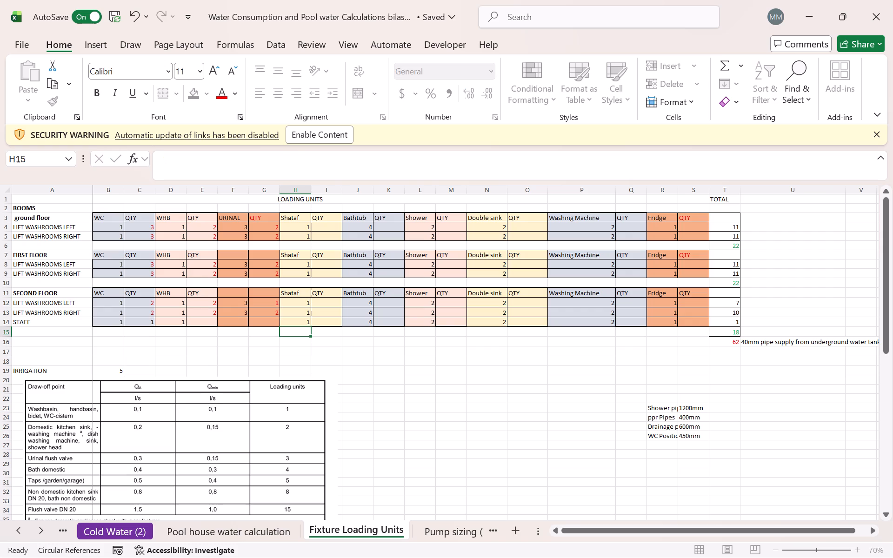
{"action": "left_click", "coordinate": [271, 313]}
{"action": "key", "text": "1"}
{"action": "left_click", "coordinate": [304, 370]}
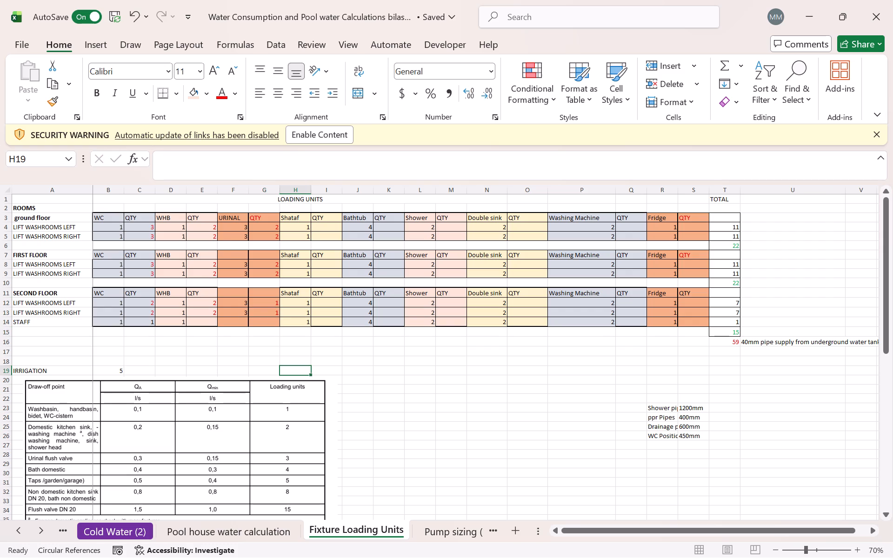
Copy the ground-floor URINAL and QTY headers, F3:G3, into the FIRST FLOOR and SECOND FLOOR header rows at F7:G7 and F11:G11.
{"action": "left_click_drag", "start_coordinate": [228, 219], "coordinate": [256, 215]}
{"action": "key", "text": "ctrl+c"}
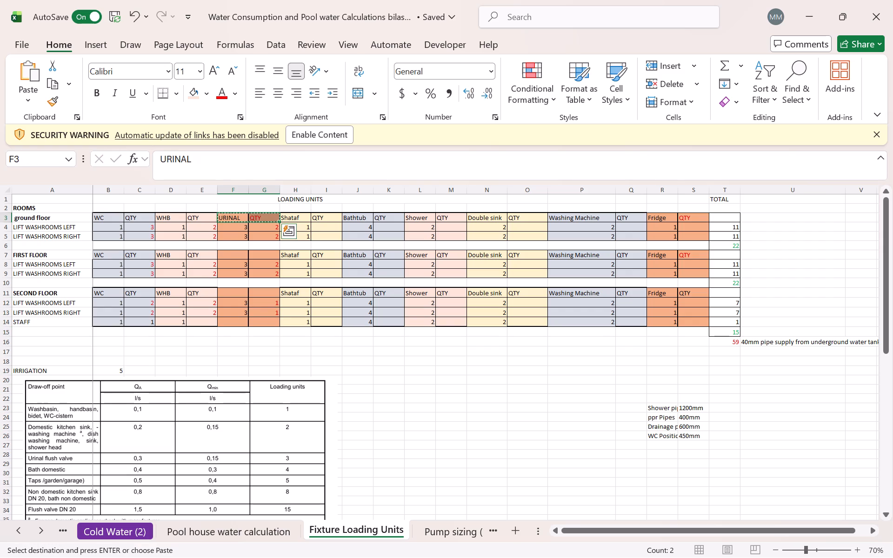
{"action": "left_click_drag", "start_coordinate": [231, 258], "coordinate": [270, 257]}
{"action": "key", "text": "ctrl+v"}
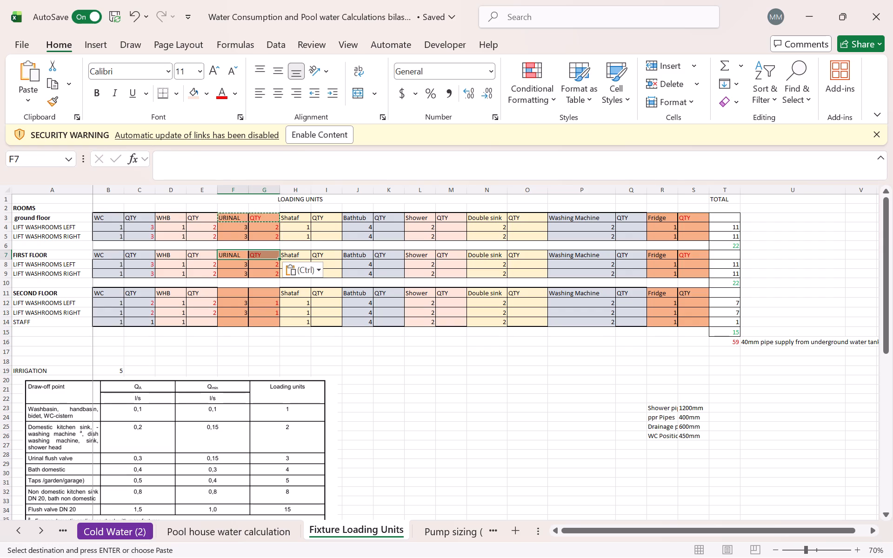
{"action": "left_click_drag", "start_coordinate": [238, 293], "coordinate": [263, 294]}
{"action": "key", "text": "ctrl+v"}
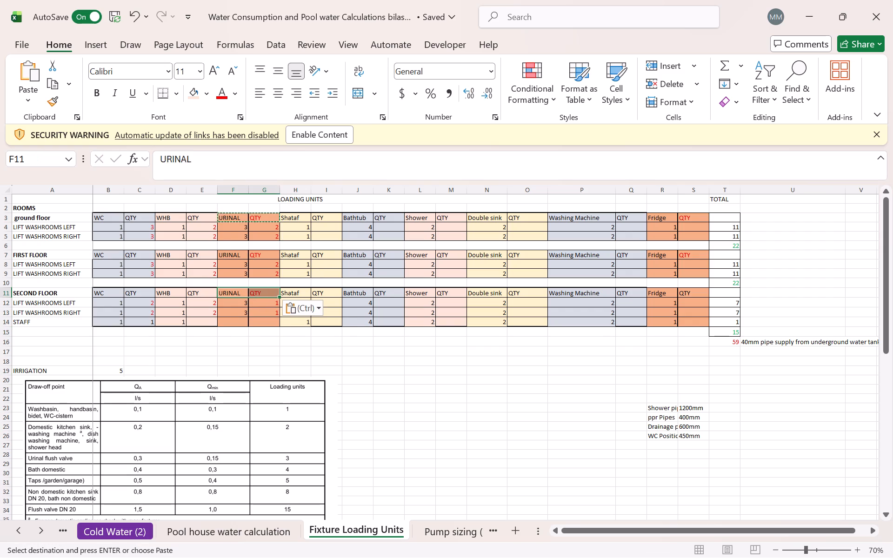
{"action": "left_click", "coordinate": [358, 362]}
Link the FIRST FLOOR header row to the ground-floor headers by entering =B3 in B7 and filling it across to S7.
{"action": "left_click", "coordinate": [108, 254]}
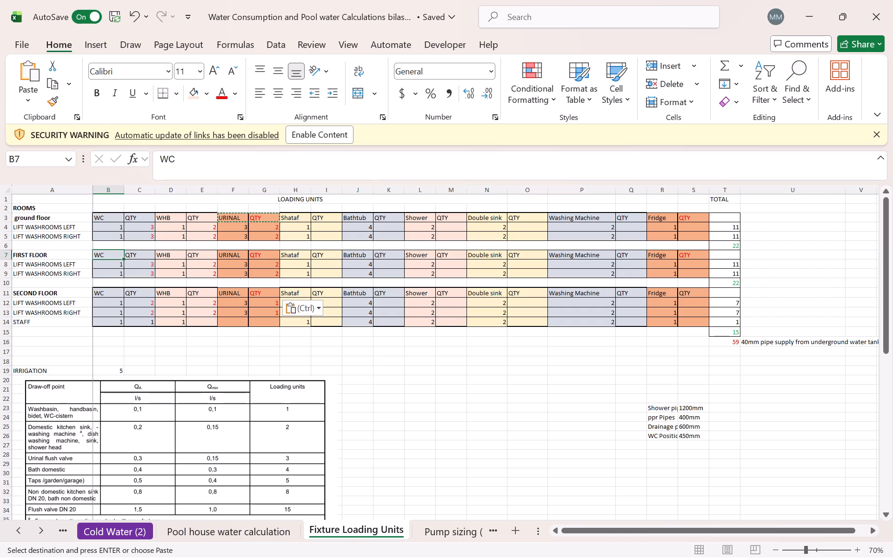
{"action": "key", "text": "equal"}
{"action": "left_click", "coordinate": [103, 221]}
{"action": "key", "text": "Return"}
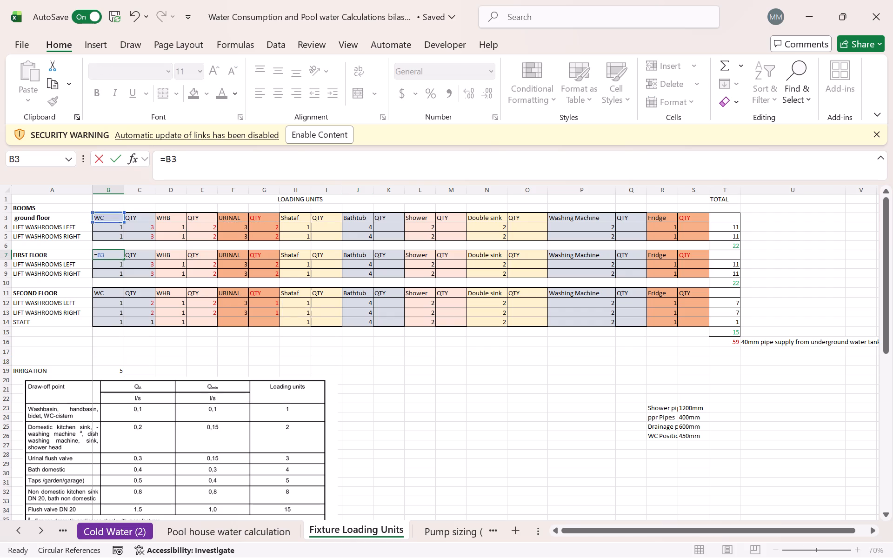
{"action": "left_click", "coordinate": [106, 253]}
{"action": "left_click_drag", "start_coordinate": [122, 259], "coordinate": [367, 260]}
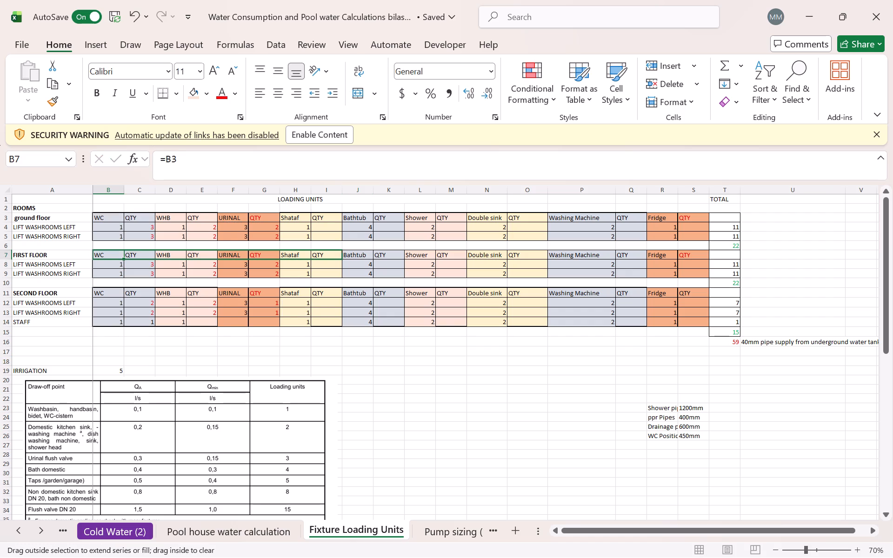
{"action": "left_click_drag", "start_coordinate": [367, 260], "coordinate": [710, 249]}
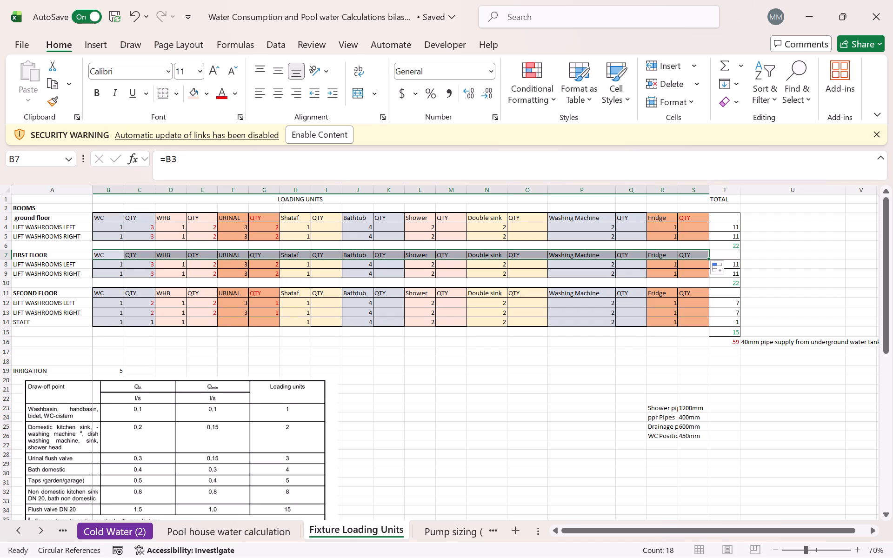
{"action": "left_click", "coordinate": [565, 381]}
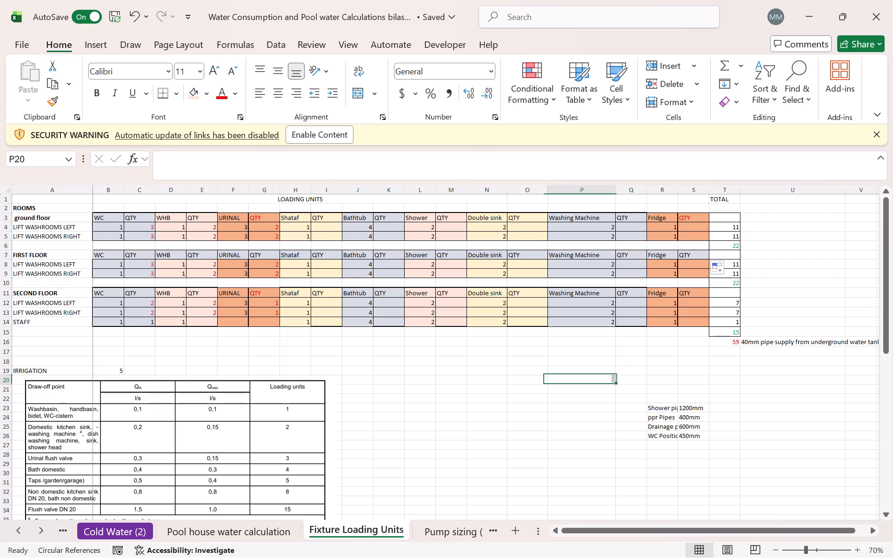
Link the SECOND FLOOR header row to the ground-floor headers by entering =B3 in B11 and filling it across to S11.
{"action": "left_click", "coordinate": [114, 294]}
{"action": "key", "text": "equal"}
{"action": "left_click", "coordinate": [100, 219]}
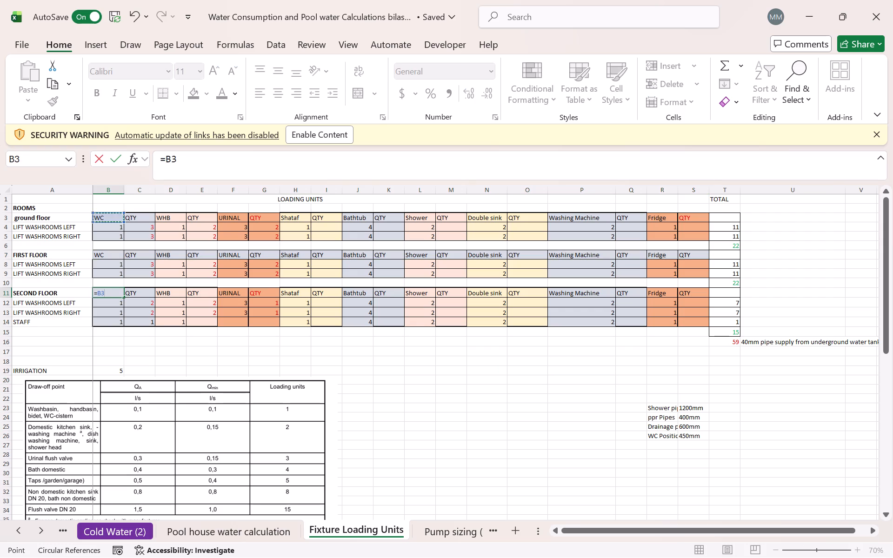
{"action": "key", "text": "Return"}
{"action": "left_click", "coordinate": [109, 291]}
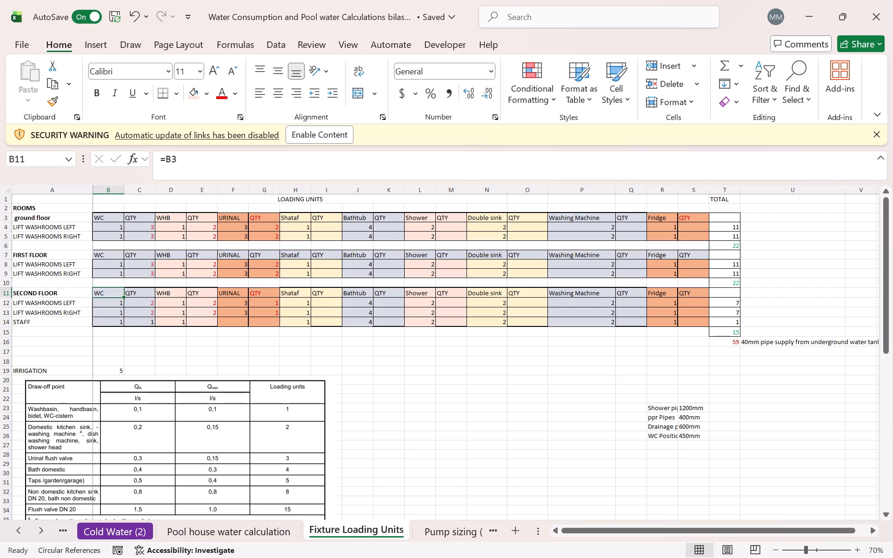
{"action": "left_click_drag", "start_coordinate": [124, 294], "coordinate": [699, 279]}
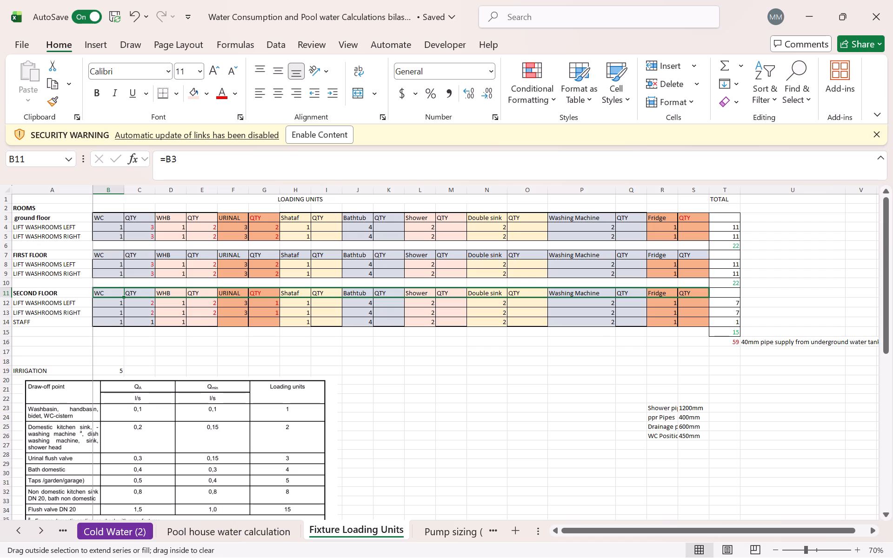
{"action": "left_click_drag", "start_coordinate": [699, 279], "coordinate": [699, 279]}
{"action": "left_click", "coordinate": [549, 373]}
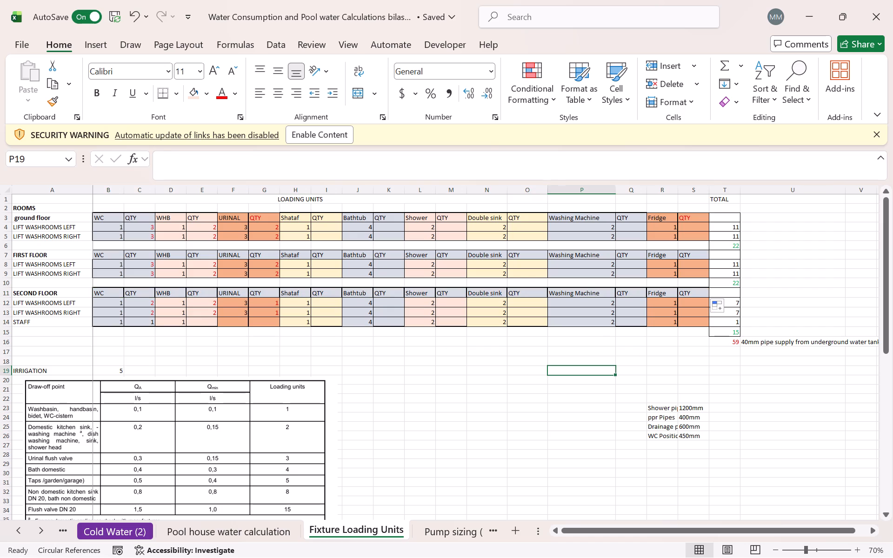
Copy the formatting of the ground-floor rows B4:S5 onto the FIRST FLOOR and SECOND FLOOR blocks, B7:S14.
{"action": "left_click_drag", "start_coordinate": [112, 228], "coordinate": [700, 235]}
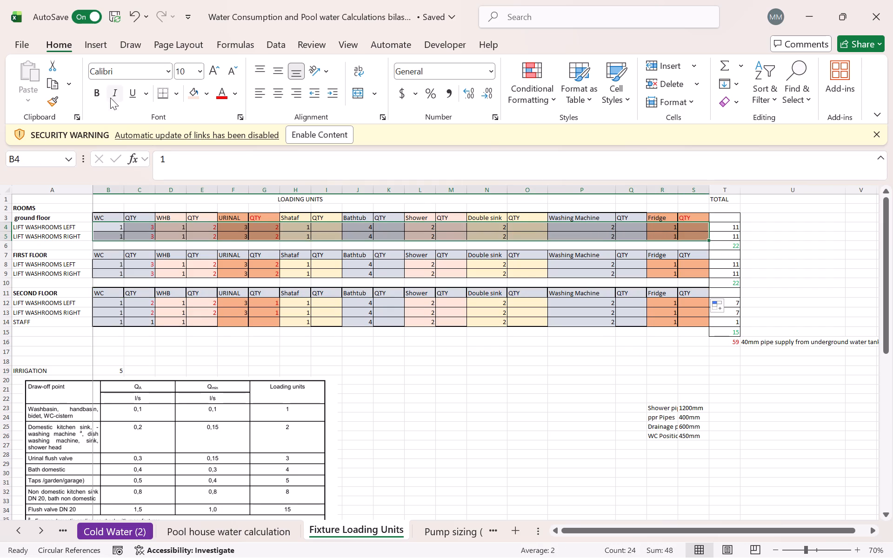
{"action": "left_click", "coordinate": [52, 106]}
{"action": "left_click_drag", "start_coordinate": [106, 255], "coordinate": [106, 257]}
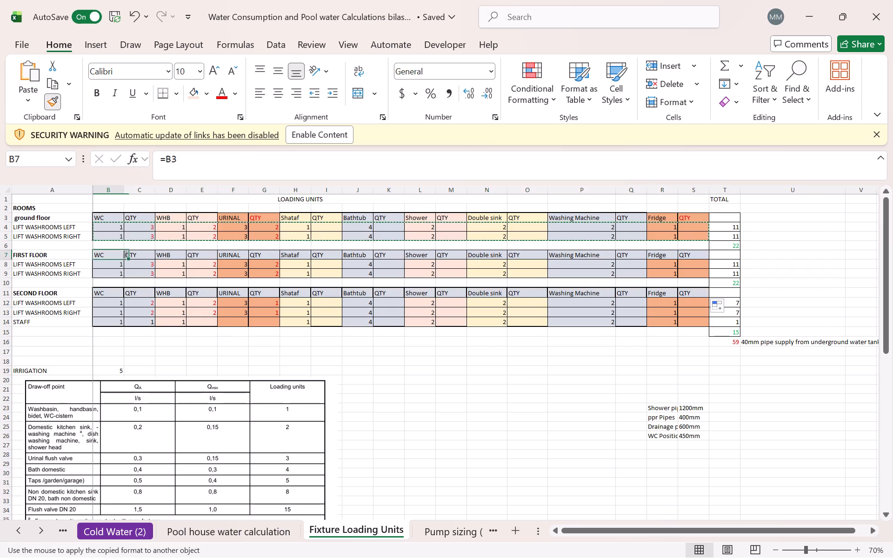
{"action": "left_click_drag", "start_coordinate": [106, 257], "coordinate": [698, 322]}
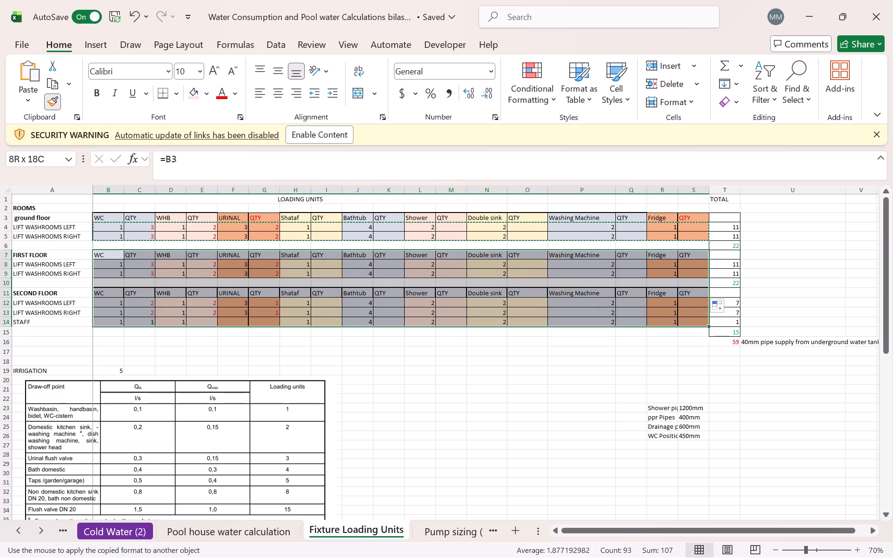
{"action": "left_click_drag", "start_coordinate": [698, 322], "coordinate": [693, 317]}
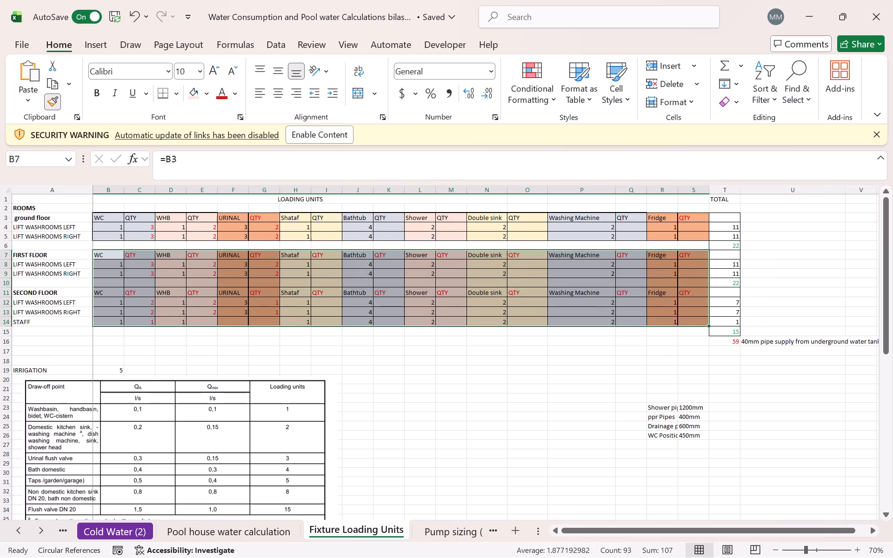
{"action": "left_click", "coordinate": [601, 358]}
Remove the fill colour from the blank separator row B10:S10 between the FIRST FLOOR and SECOND FLOOR blocks.
{"action": "left_click_drag", "start_coordinate": [95, 281], "coordinate": [444, 281]}
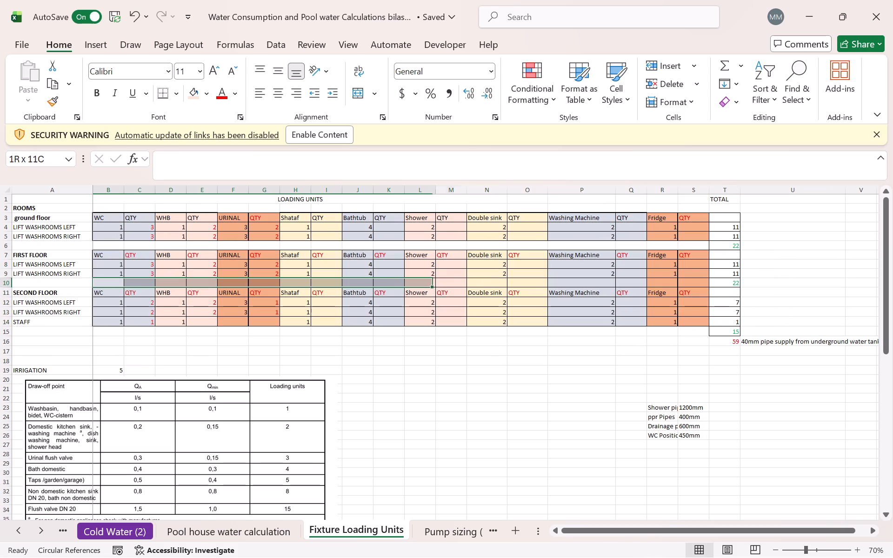
{"action": "left_click_drag", "start_coordinate": [444, 281], "coordinate": [689, 277]}
{"action": "left_click", "coordinate": [617, 354]}
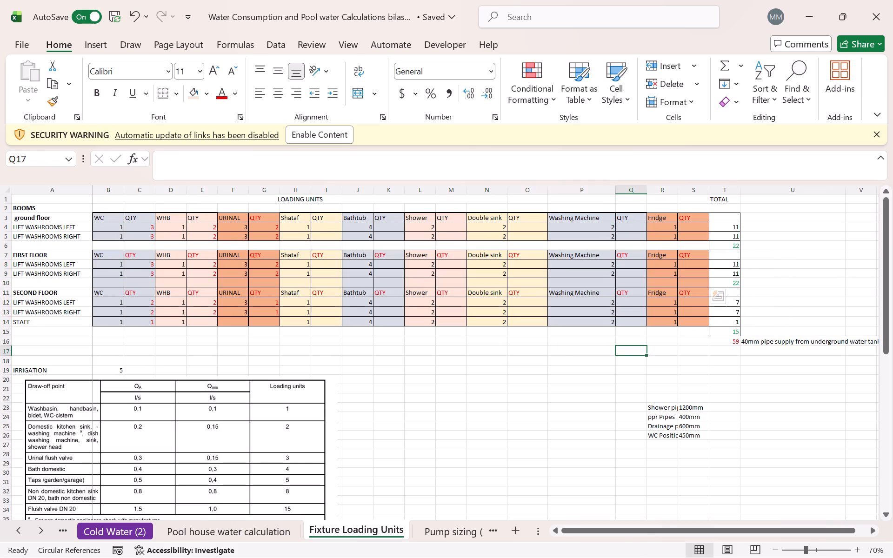
{"action": "left_click_drag", "start_coordinate": [691, 284], "coordinate": [121, 279]}
{"action": "left_click", "coordinate": [206, 90]}
{"action": "left_click", "coordinate": [227, 373]}
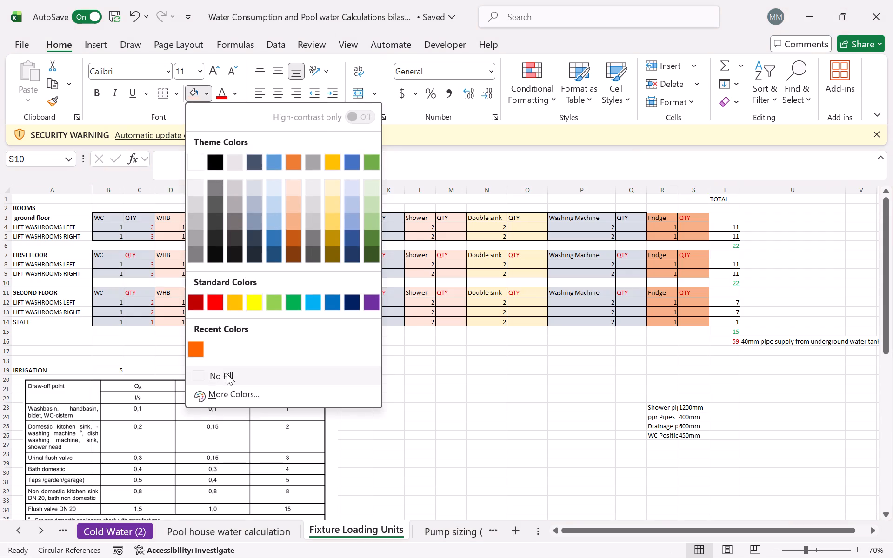
{"action": "left_click", "coordinate": [352, 370]}
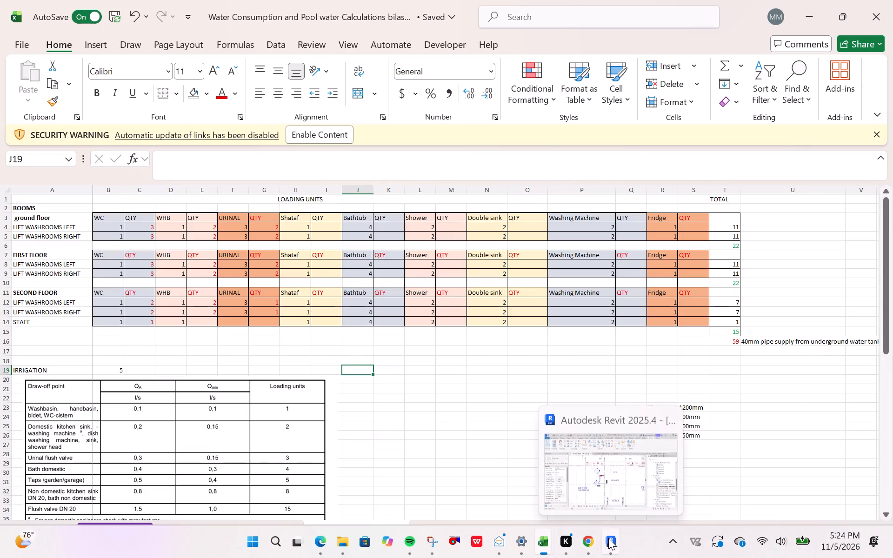
Check the second-floor plan in Revit and, back in Excel, set the SECOND FLOOR lift washrooms' WHB quantities, E12 and E13, to 1.
{"action": "left_click", "coordinate": [606, 485]}
{"action": "scroll", "coordinate": [323, 222], "scroll_direction": "down", "scroll_amount": 5}
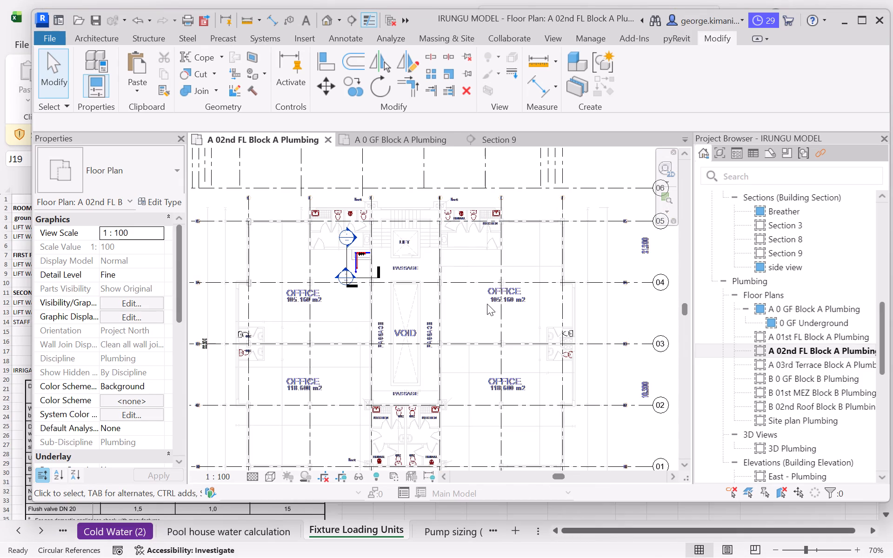
{"action": "scroll", "coordinate": [472, 228], "scroll_direction": "up", "scroll_amount": 4}
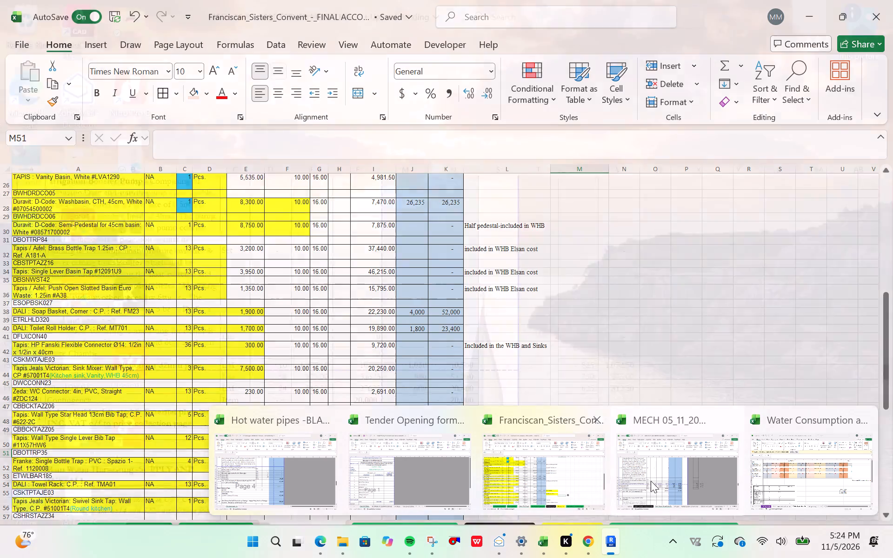
{"action": "left_click", "coordinate": [780, 456]}
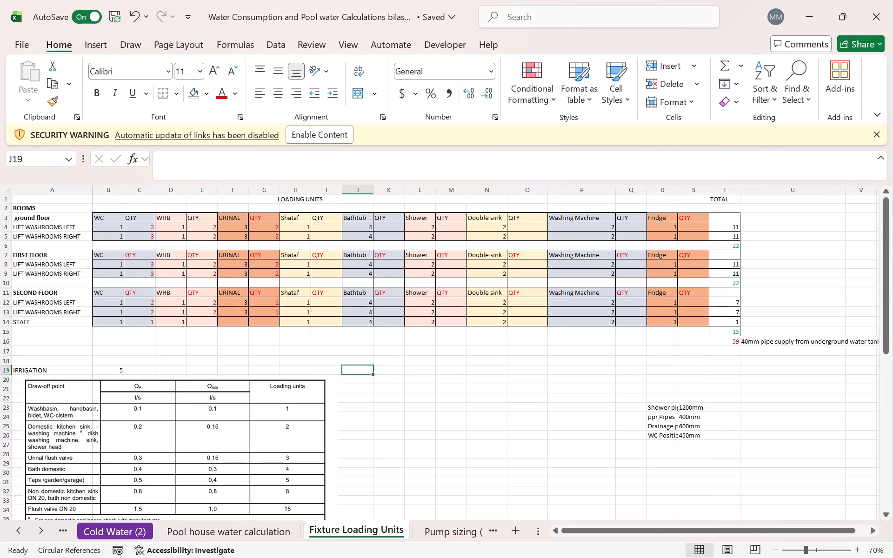
{"action": "left_click", "coordinate": [210, 302]}
{"action": "key", "text": "1"}
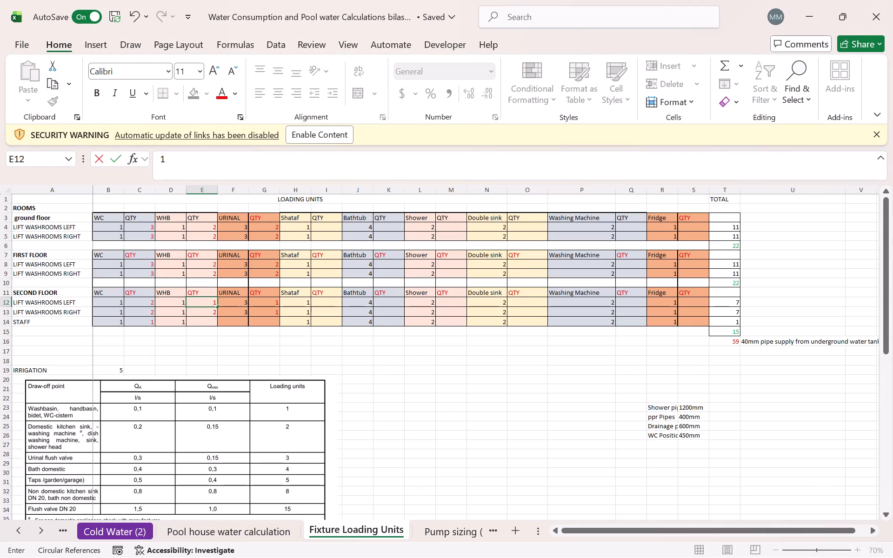
{"action": "left_click", "coordinate": [209, 312]}
{"action": "key", "text": "1"}
{"action": "left_click", "coordinate": [223, 341]}
Rename the STAFF row label in A14 as OFFICES.
{"action": "left_click", "coordinate": [64, 325]}
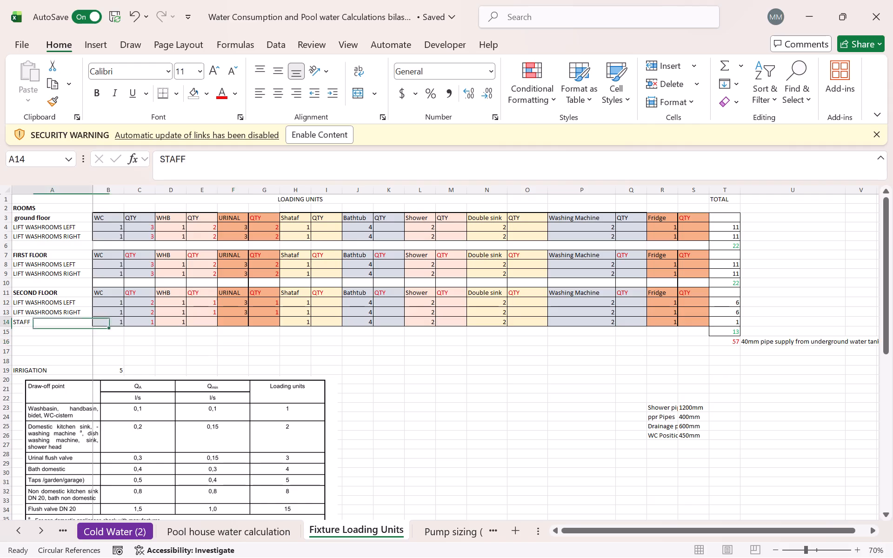
{"action": "key", "text": "BackSpace"}
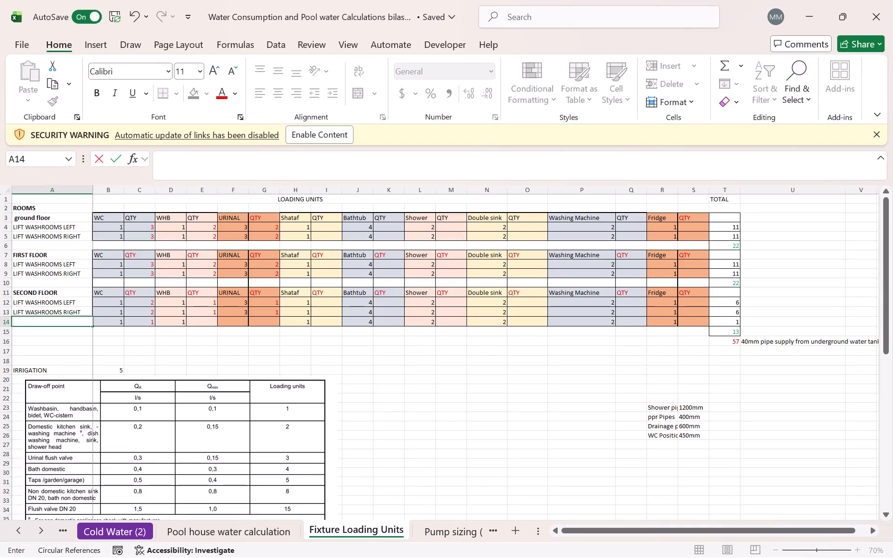
{"action": "type", "text": "OFFICES"}
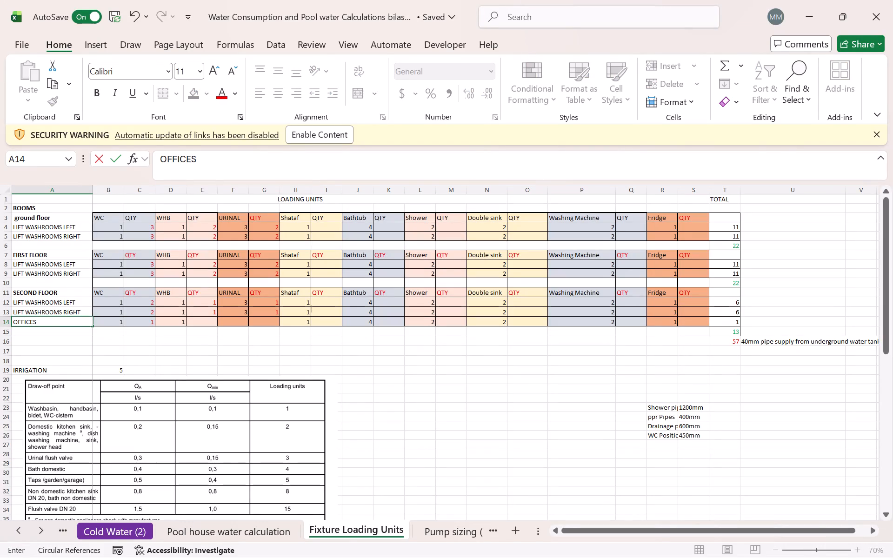
{"action": "key", "text": "space"}
Set the OFFICES row's WC quantity, C14, and WHB quantity, E14, to 4 each.
{"action": "left_click", "coordinate": [150, 321]}
{"action": "key", "text": "4"}
{"action": "left_click", "coordinate": [184, 344]}
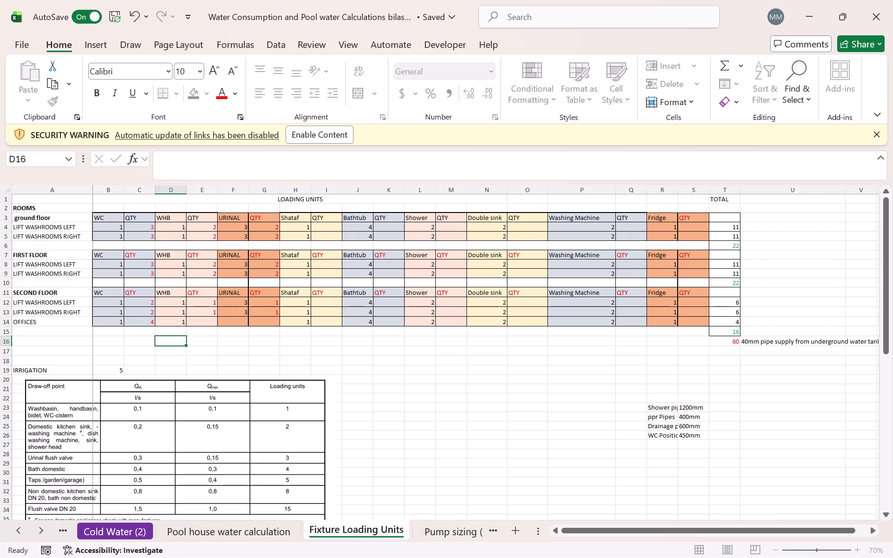
{"action": "left_click", "coordinate": [207, 319]}
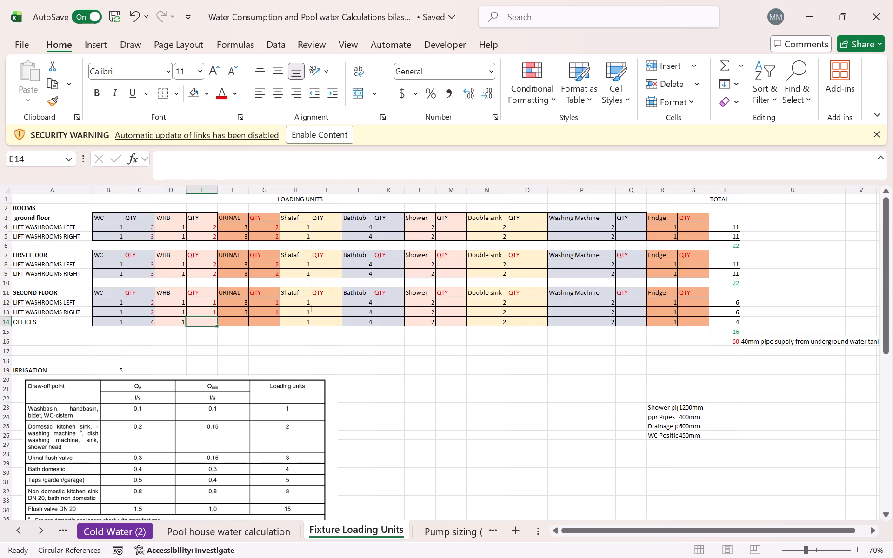
{"action": "key", "text": "4"}
{"action": "left_click", "coordinate": [239, 346]}
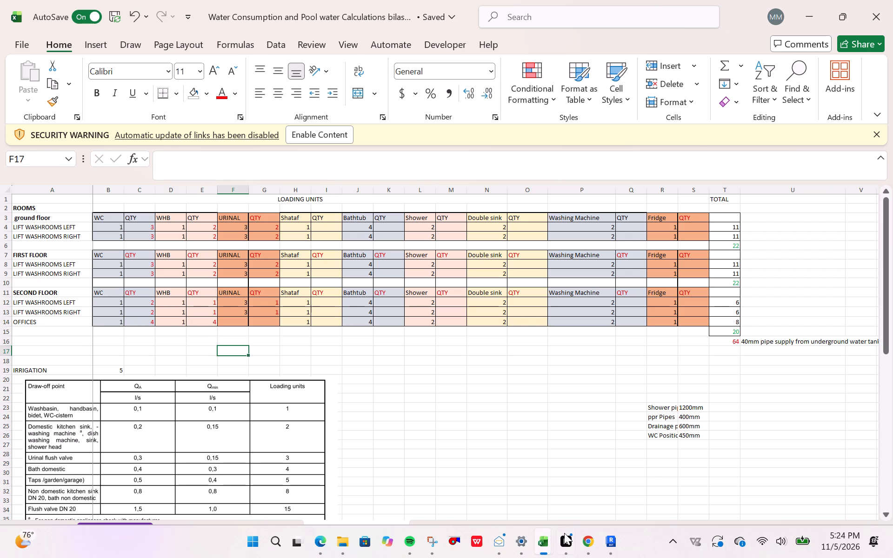
Switch to Revit and examine the office toilets and the washrooms and kitchens between grids 01 and 02 on the second-floor plan.
{"action": "left_click", "coordinate": [606, 480]}
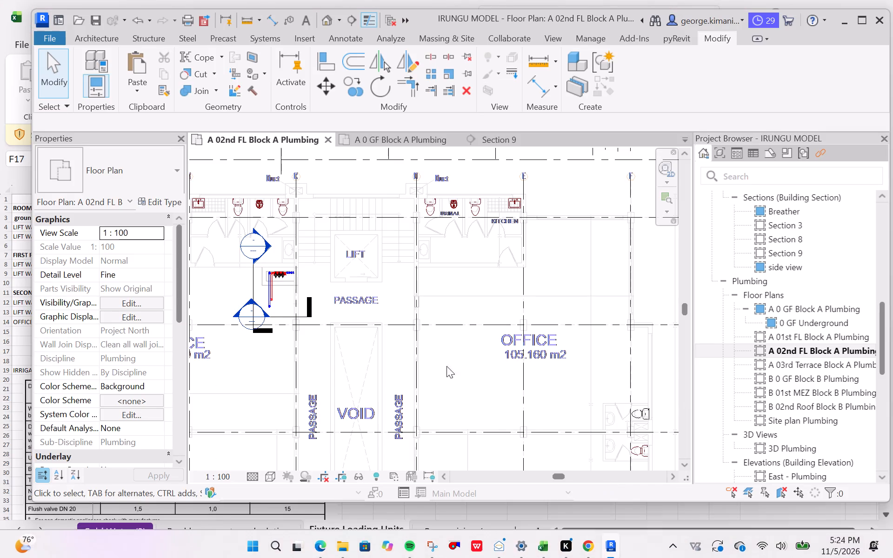
{"action": "scroll", "coordinate": [427, 352], "scroll_direction": "down", "scroll_amount": 5}
{"action": "scroll", "coordinate": [358, 238], "scroll_direction": "down", "scroll_amount": 3}
{"action": "scroll", "coordinate": [366, 405], "scroll_direction": "up", "scroll_amount": 2}
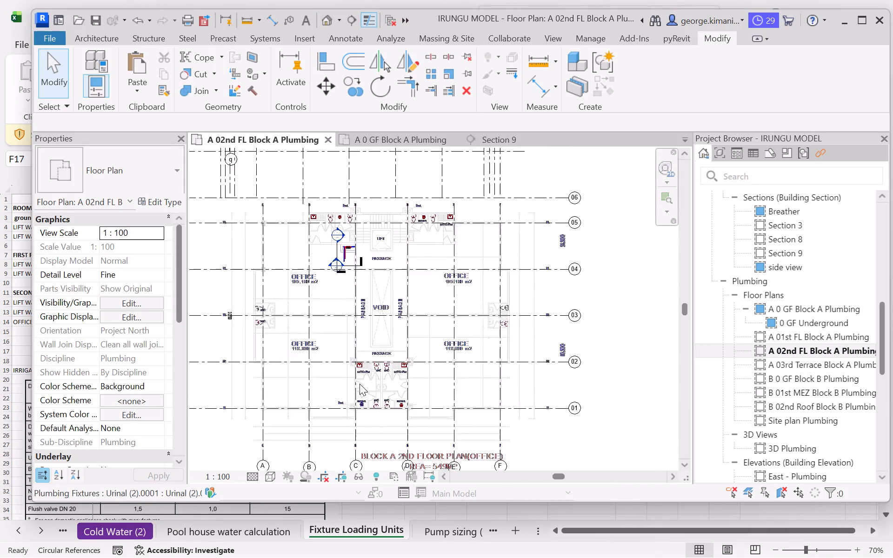
{"action": "scroll", "coordinate": [360, 384], "scroll_direction": "up", "scroll_amount": 1}
{"action": "scroll", "coordinate": [233, 294], "scroll_direction": "up", "scroll_amount": 3}
{"action": "scroll", "coordinate": [246, 320], "scroll_direction": "down", "scroll_amount": 2}
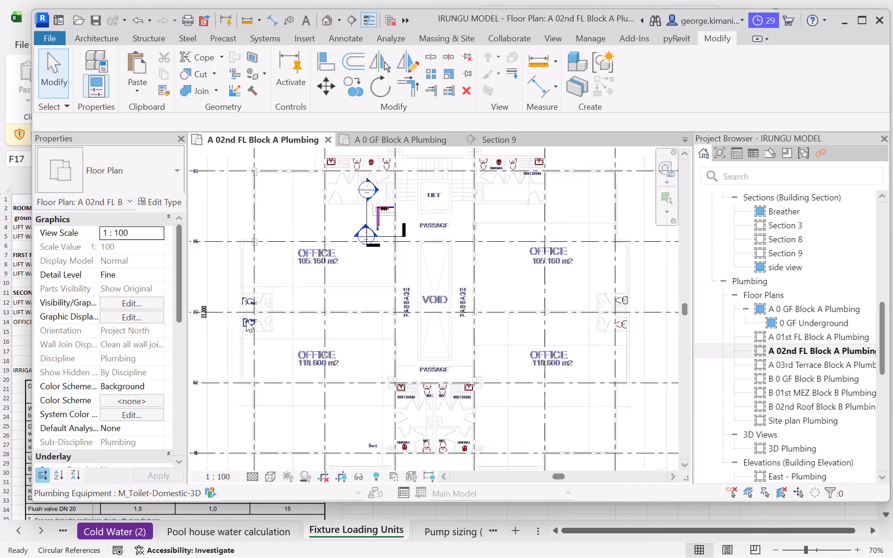
{"action": "scroll", "coordinate": [246, 320], "scroll_direction": "down", "scroll_amount": 1}
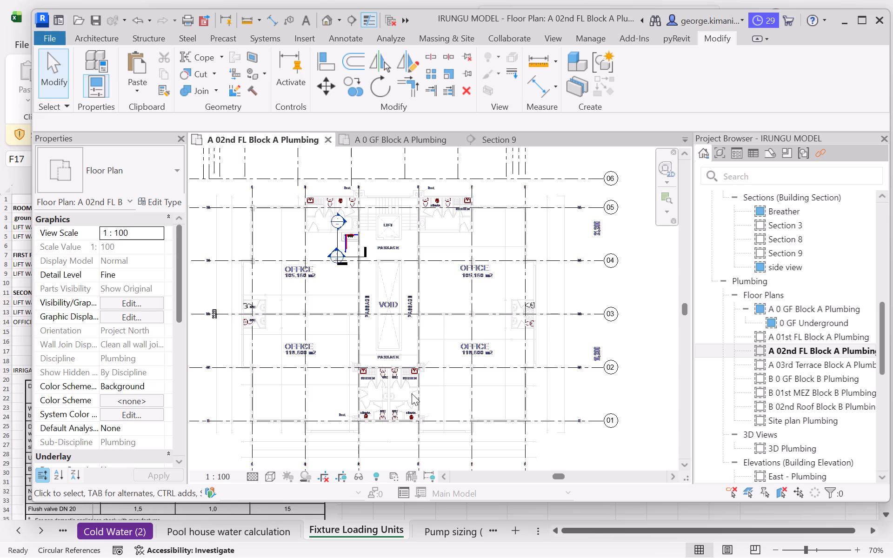
Switch back to Excel and label cell A15, below OFFICES, as SHARED WASHROOMS LEFT.
{"action": "scroll", "coordinate": [416, 419], "scroll_direction": "up", "scroll_amount": 2}
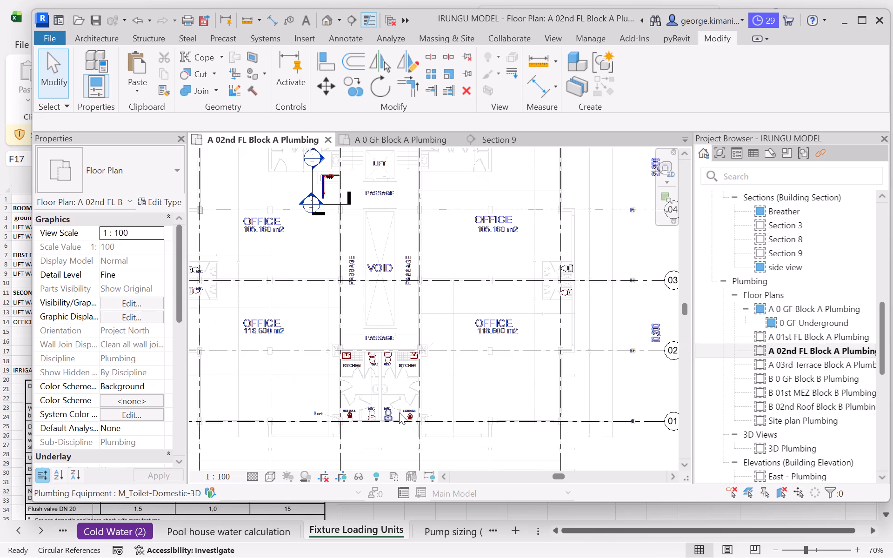
{"action": "scroll", "coordinate": [428, 322], "scroll_direction": "down", "scroll_amount": 2}
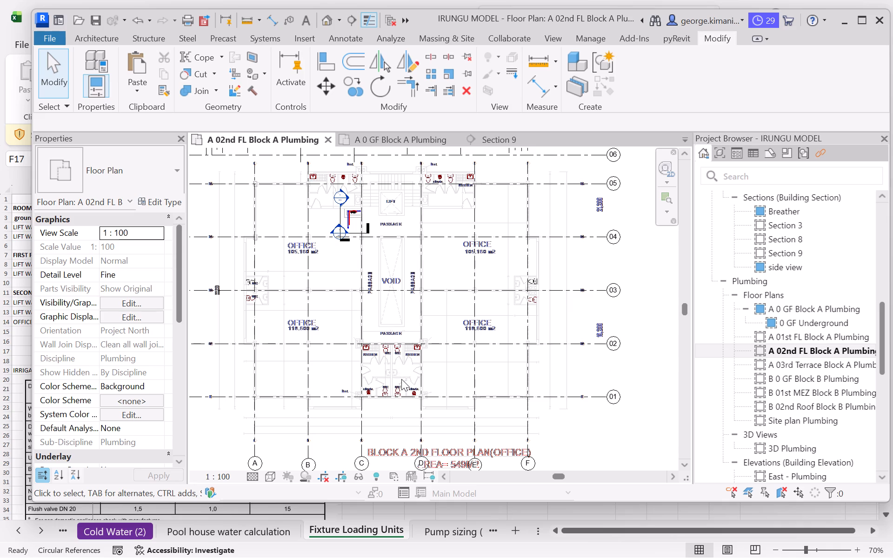
{"action": "left_click", "coordinate": [573, 509]}
{"action": "left_click", "coordinate": [30, 331]}
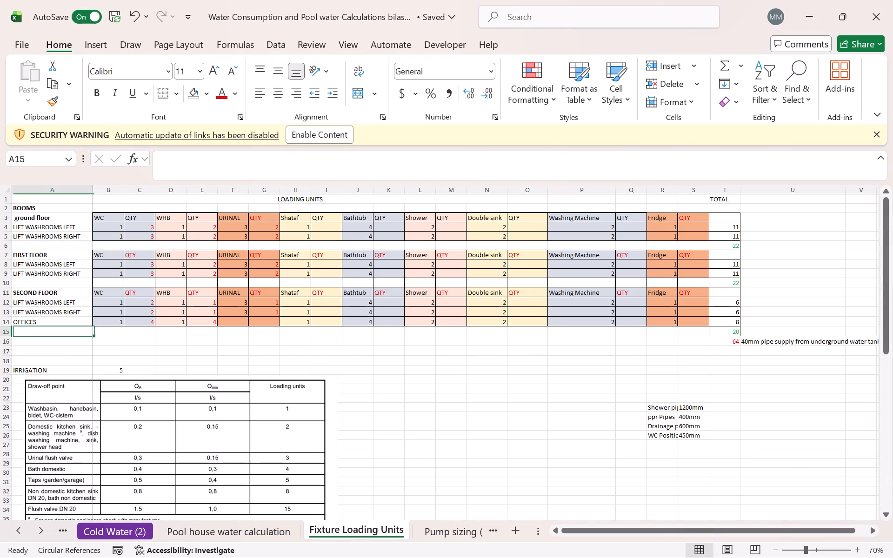
{"action": "type", "text": "SHARE"}
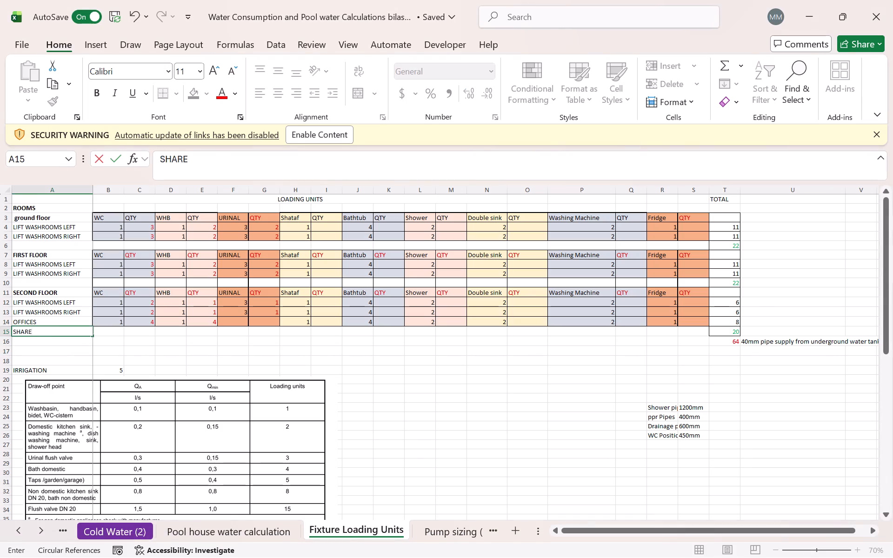
{"action": "type", "text": "D WASHROOMS"}
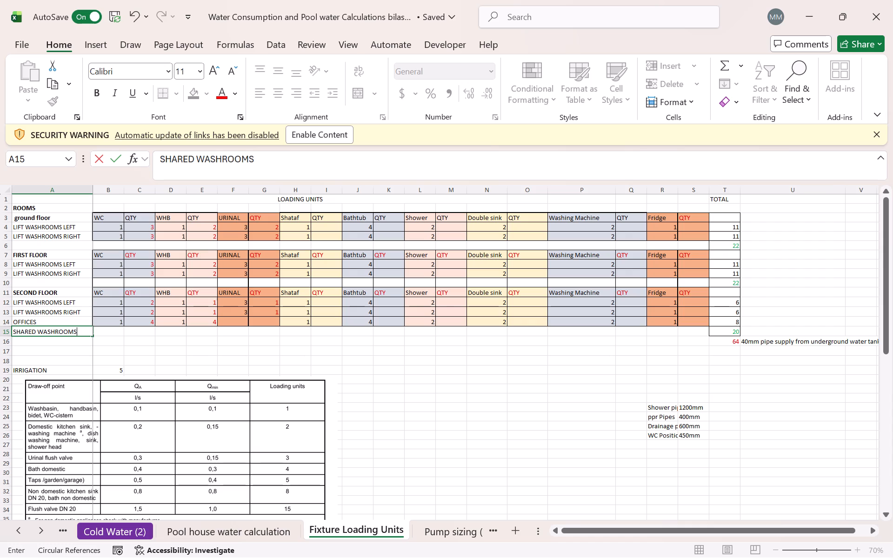
{"action": "left_click", "coordinate": [129, 336]}
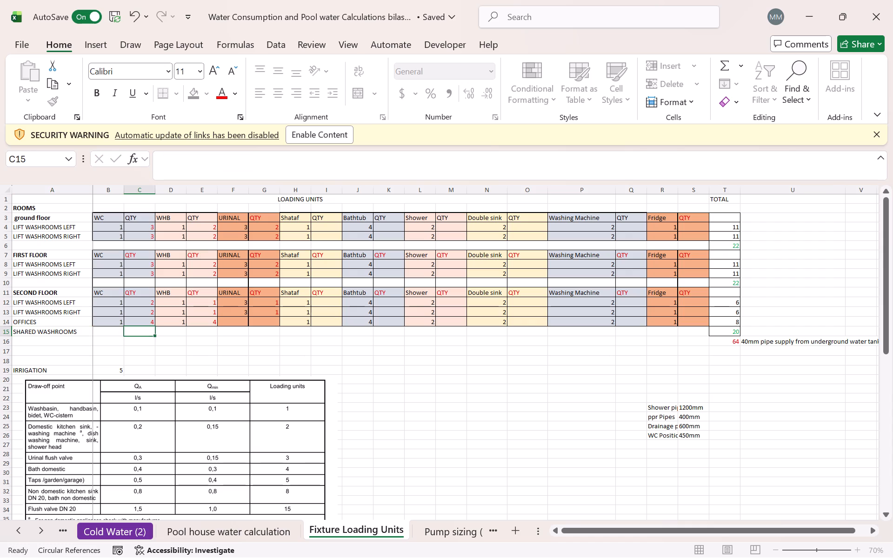
{"action": "left_click", "coordinate": [115, 330]}
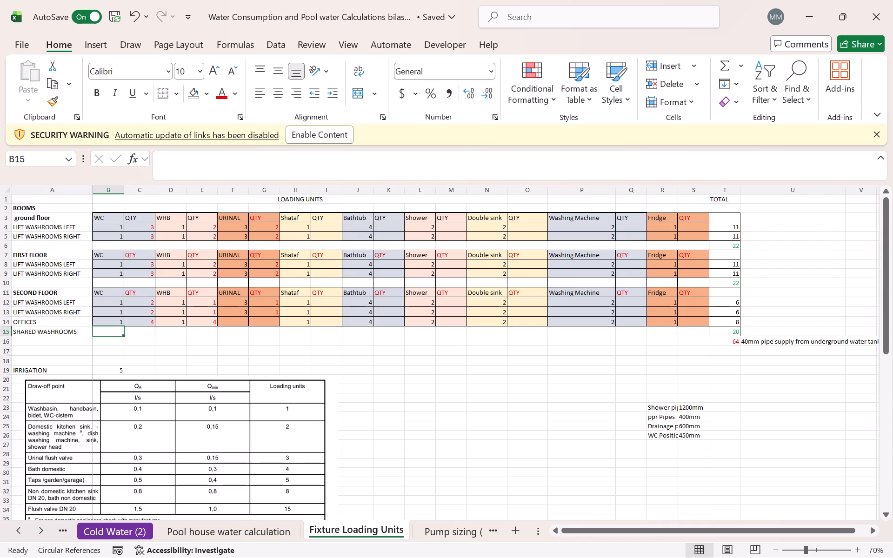
{"action": "double_click", "coordinate": [74, 331]}
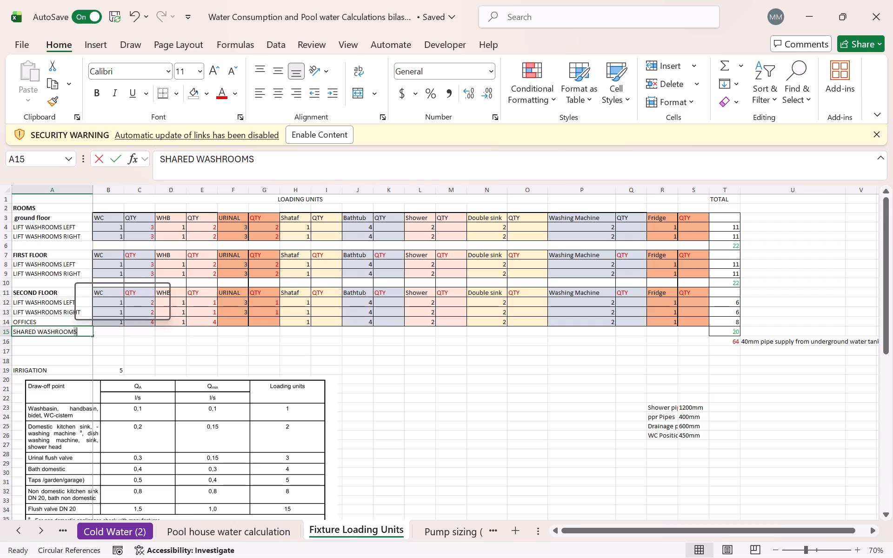
{"action": "left_click", "coordinate": [79, 331]}
{"action": "key", "text": "space"}
{"action": "key", "text": "l"}
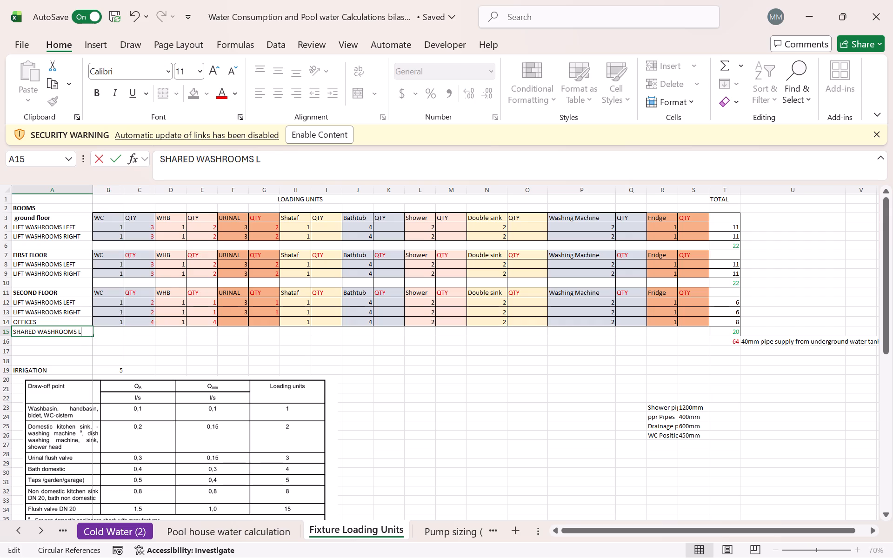
{"action": "key", "text": "e"}
{"action": "type", "text": "FT"}
{"action": "key", "text": "space"}
{"action": "left_click_drag", "start_coordinate": [108, 346], "coordinate": [102, 347]}
Copy the A15 label into A16 and change the copy to SHARED WASHROOMS RIGHT.
{"action": "left_click", "coordinate": [67, 333]}
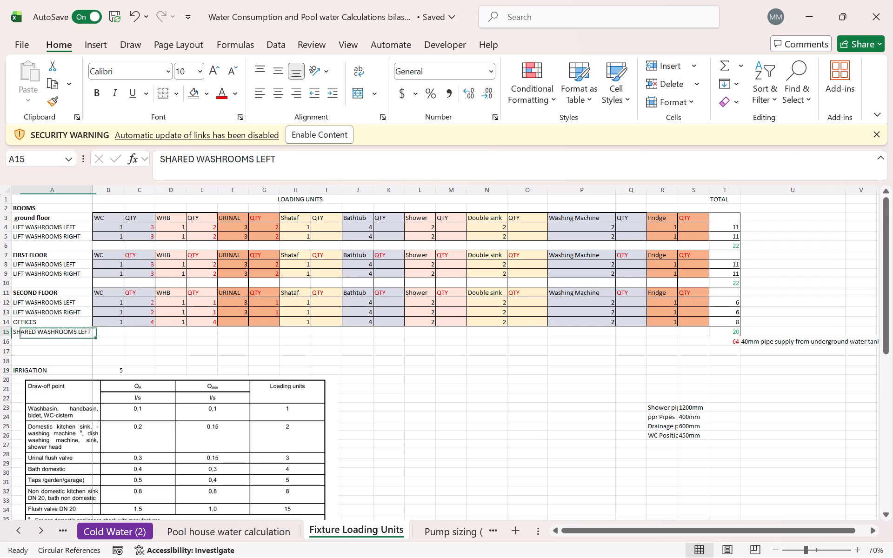
{"action": "key", "text": "ctrl+c"}
{"action": "left_click", "coordinate": [62, 344]}
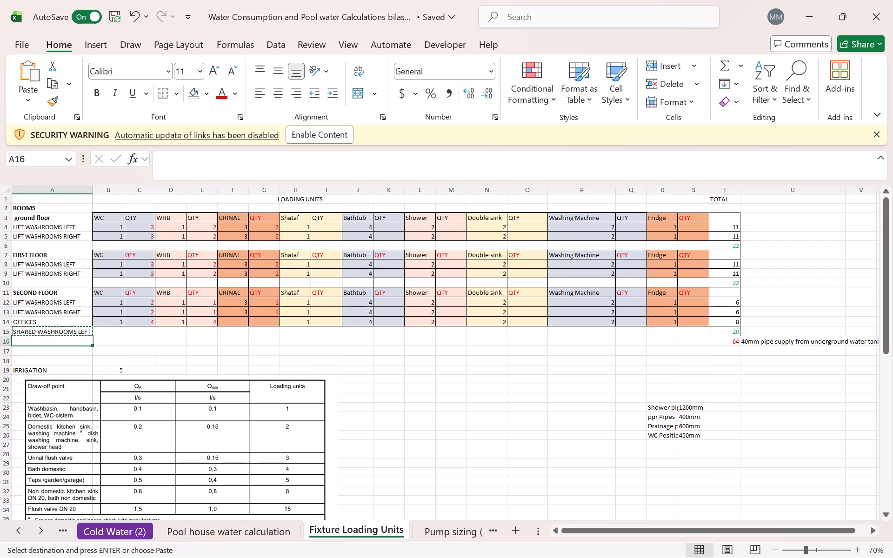
{"action": "key", "text": "ctrl+v"}
{"action": "left_click_drag", "start_coordinate": [282, 161], "coordinate": [269, 161]}
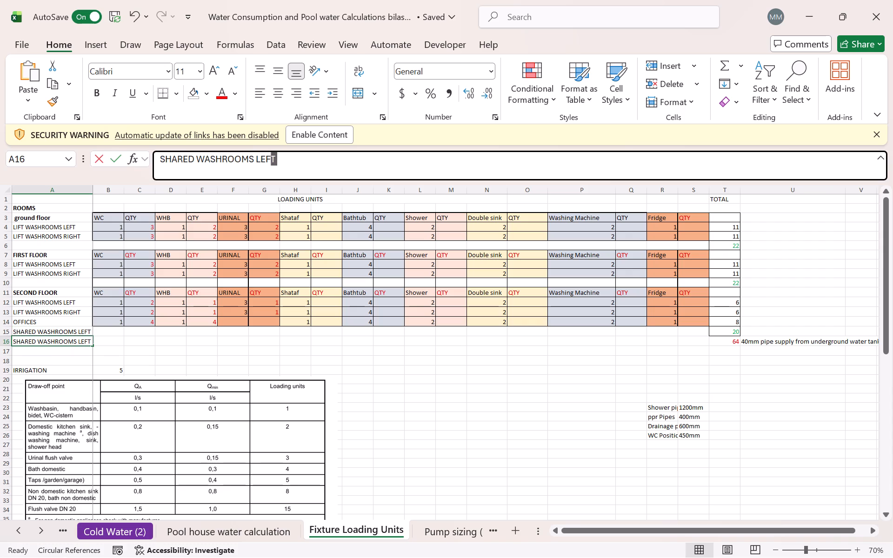
{"action": "left_click_drag", "start_coordinate": [269, 161], "coordinate": [255, 158]}
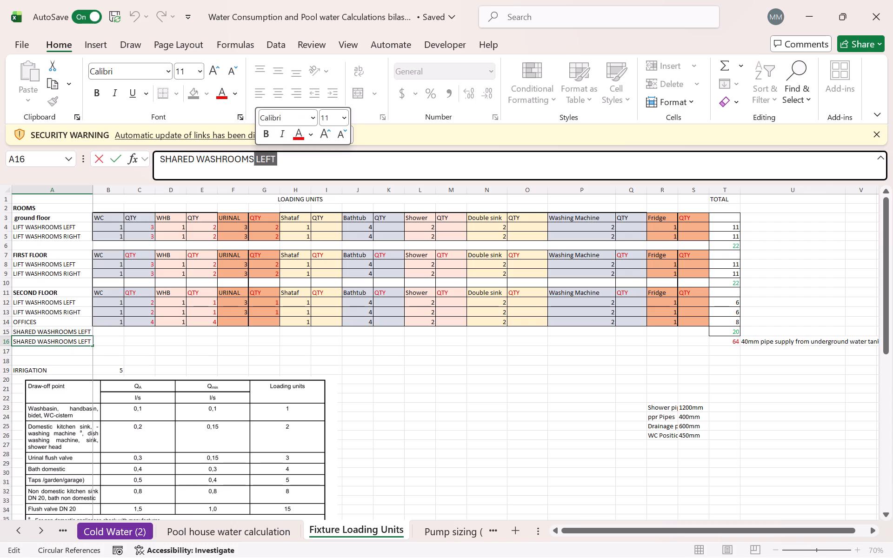
{"action": "key", "text": "BackSpace"}
{"action": "key", "text": "space"}
{"action": "key", "text": "r"}
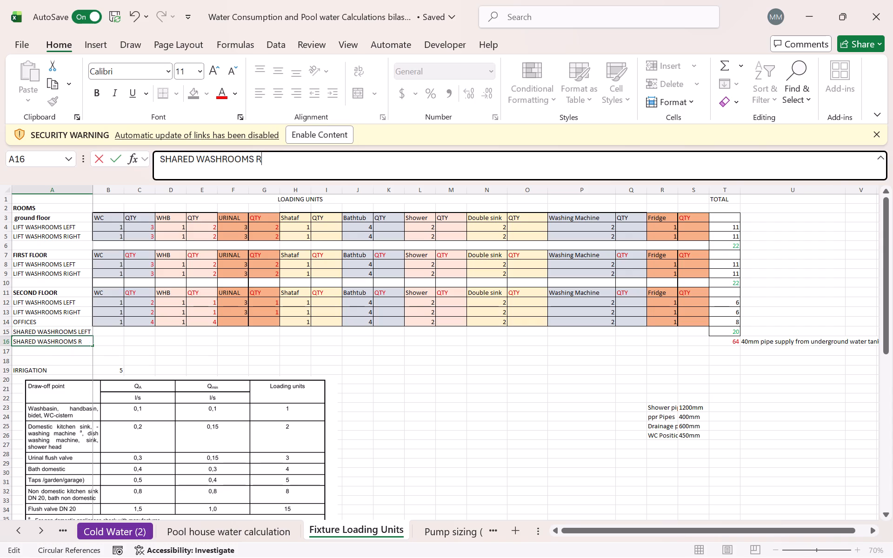
{"action": "type", "text": "IGGH"}
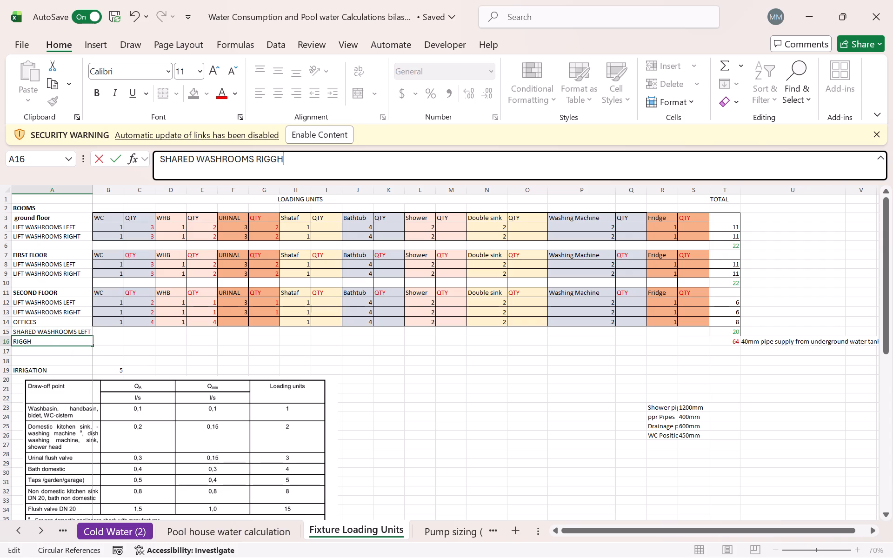
{"action": "key", "text": "BackSpace"}
{"action": "key", "text": "BackSpace"}
{"action": "type", "text": "HT"}
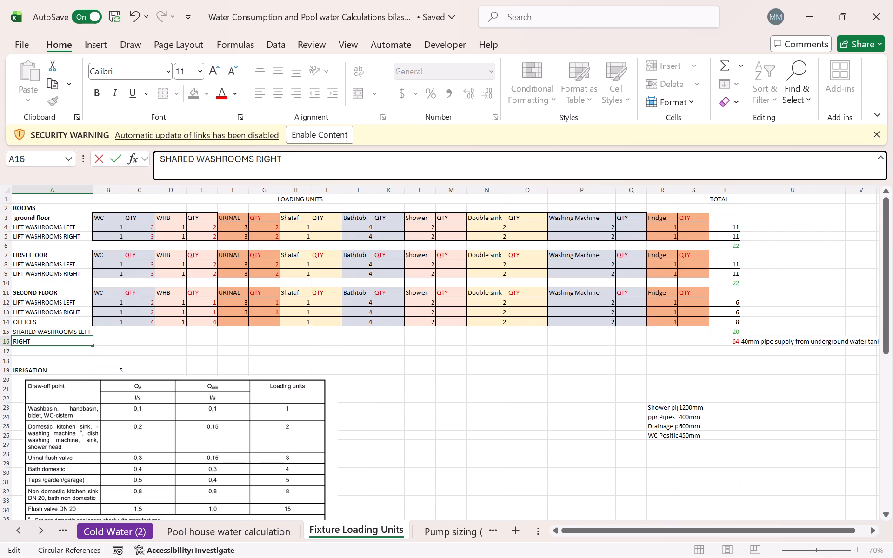
{"action": "left_click", "coordinate": [306, 346]}
Move the totals in T15:T16 to T18:T19 and the 40mm pipe supply note from U16 to U18.
{"action": "left_click_drag", "start_coordinate": [115, 306], "coordinate": [457, 335]}
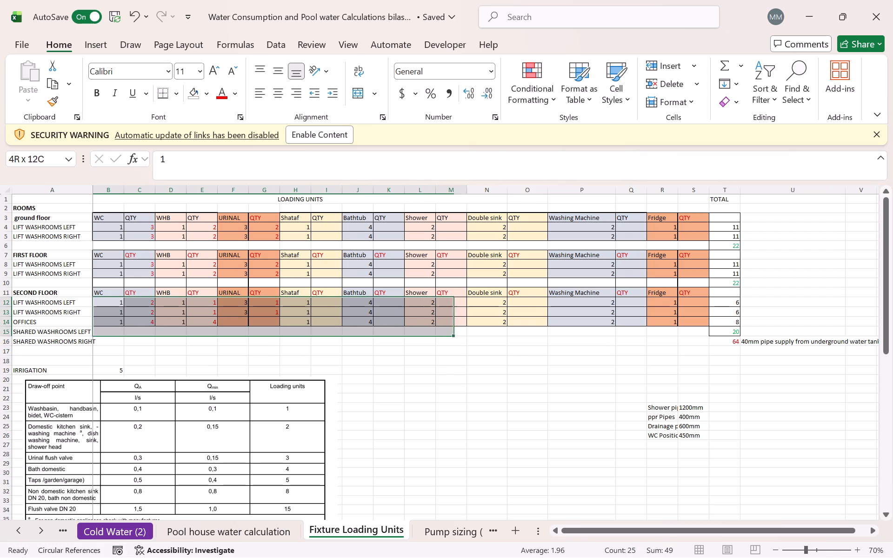
{"action": "left_click_drag", "start_coordinate": [457, 335], "coordinate": [738, 320]}
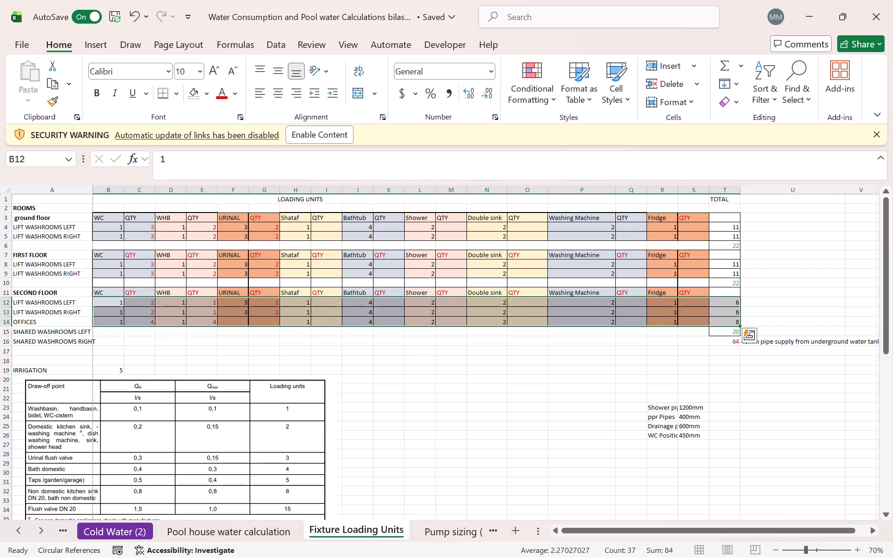
{"action": "left_click", "coordinate": [724, 352]}
{"action": "left_click_drag", "start_coordinate": [722, 336], "coordinate": [730, 346]}
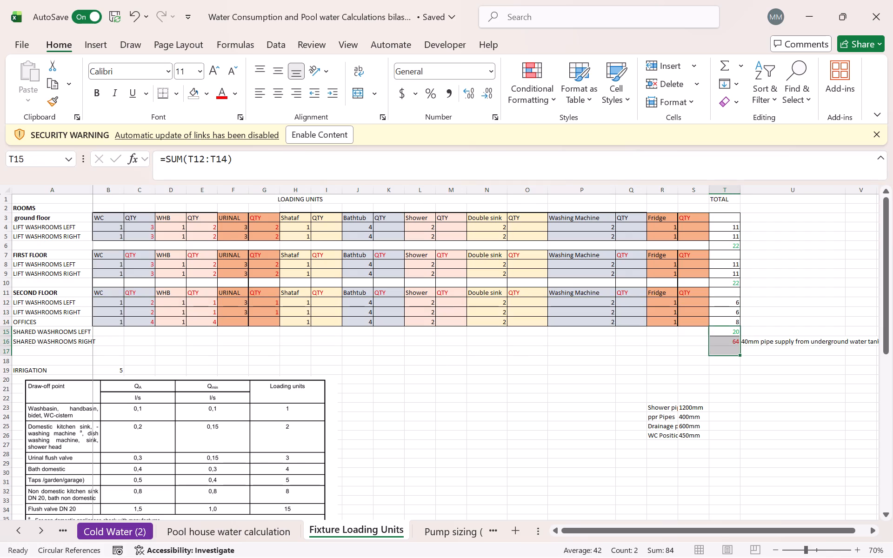
{"action": "left_click_drag", "start_coordinate": [727, 333], "coordinate": [732, 340]}
{"action": "left_click_drag", "start_coordinate": [731, 345], "coordinate": [730, 359]}
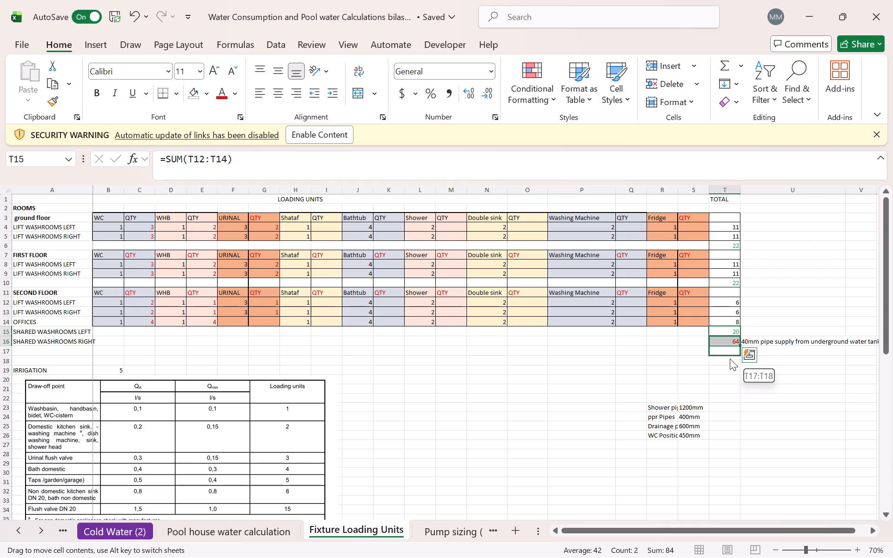
{"action": "left_click_drag", "start_coordinate": [730, 359], "coordinate": [725, 366]}
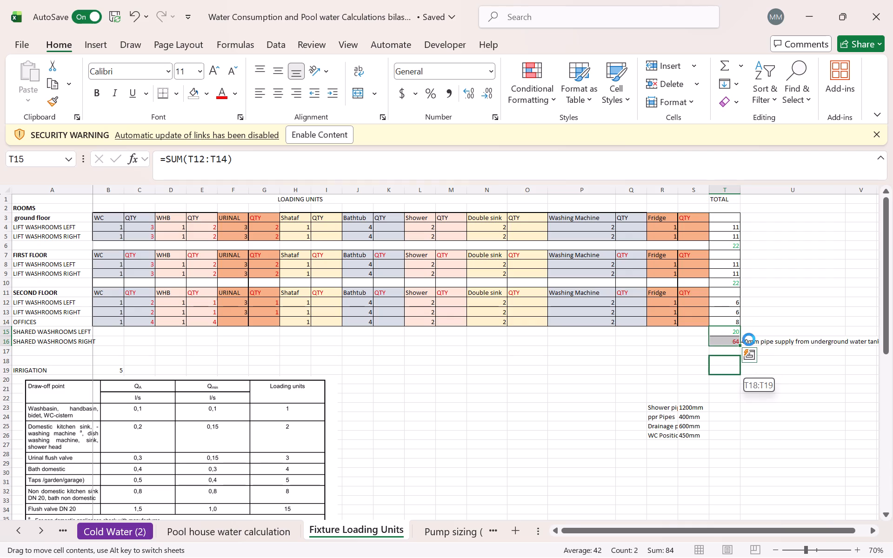
{"action": "left_click", "coordinate": [754, 342]}
{"action": "left_click_drag", "start_coordinate": [758, 344], "coordinate": [759, 343]}
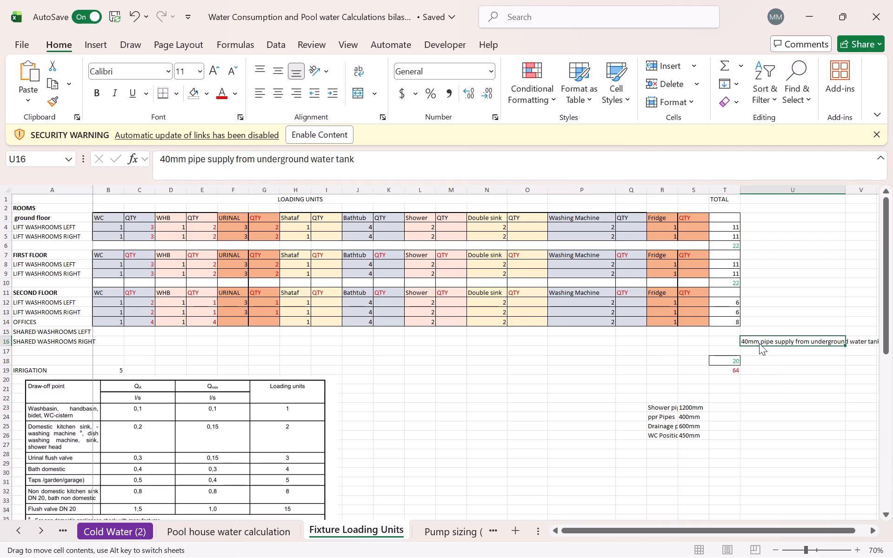
{"action": "left_click_drag", "start_coordinate": [759, 343], "coordinate": [759, 359]}
{"action": "left_click", "coordinate": [806, 422]}
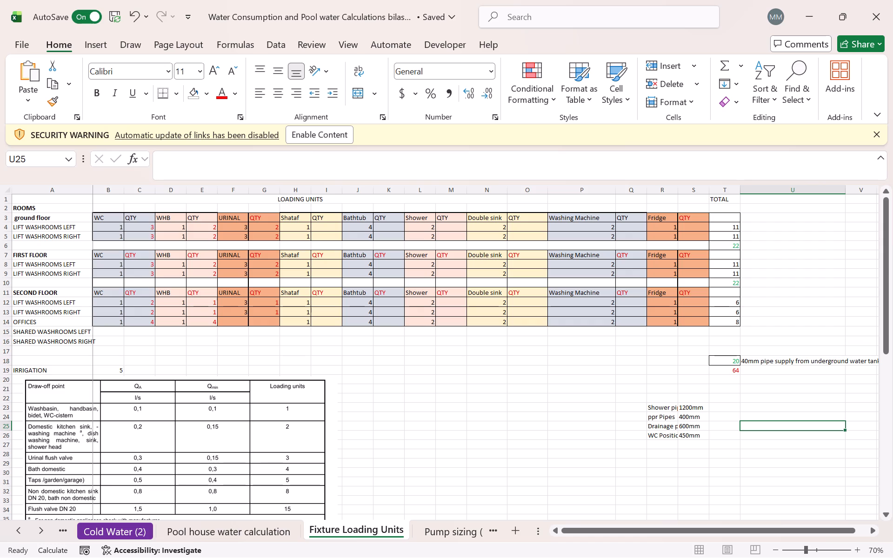
Delete the blank row 17 between SHARED WASHROOMS RIGHT and the moved totals.
{"action": "left_click", "coordinate": [4, 360]}
{"action": "left_click", "coordinate": [1, 346]}
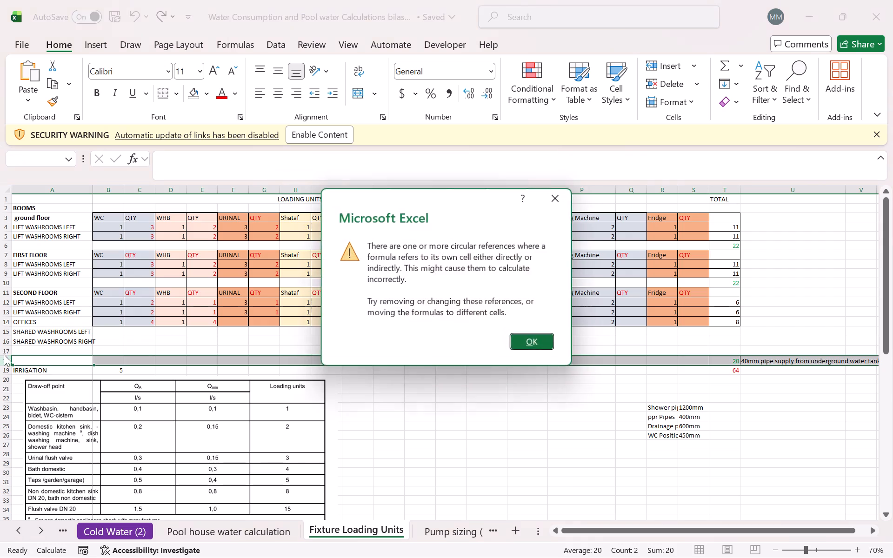
{"action": "key", "text": "Escape"}
{"action": "key", "text": "Escape"}
{"action": "left_click", "coordinate": [0, 354]}
{"action": "left_click", "coordinate": [12, 350]}
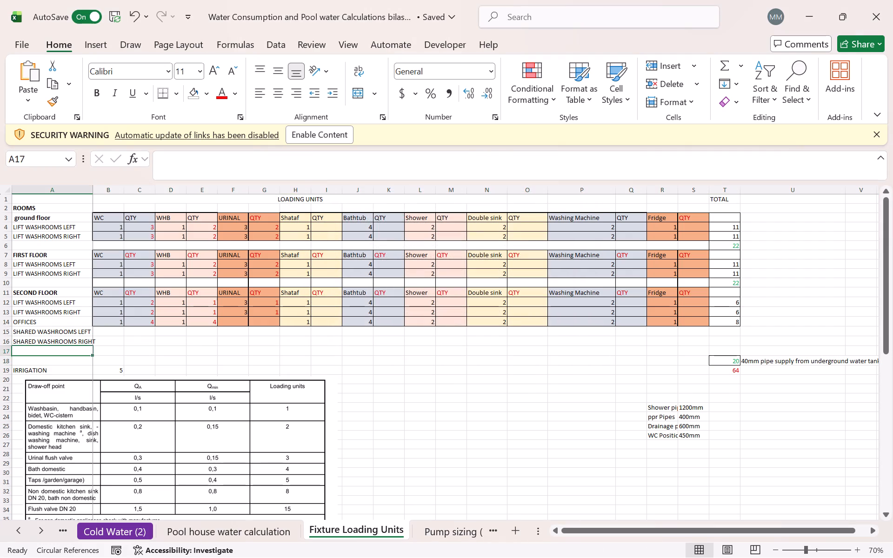
{"action": "left_click", "coordinate": [1, 350]}
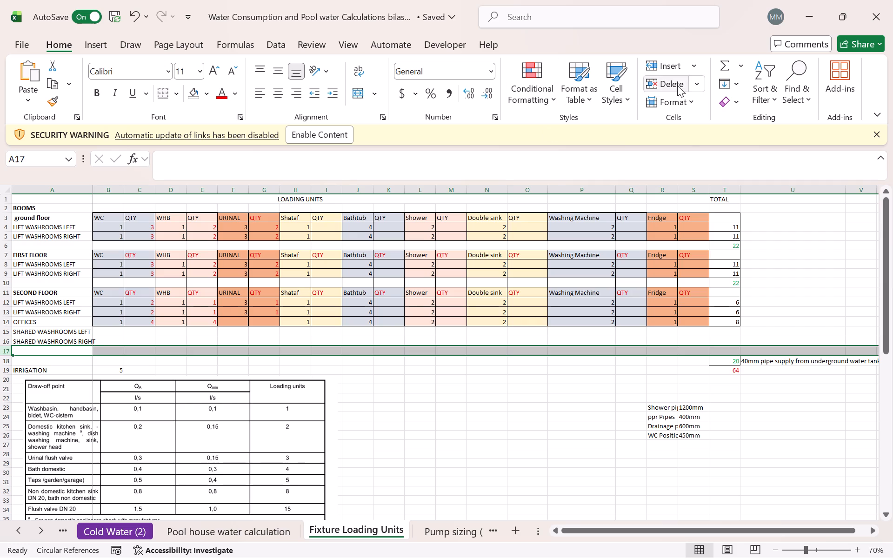
{"action": "left_click", "coordinate": [678, 84]}
{"action": "left_click", "coordinate": [613, 376]}
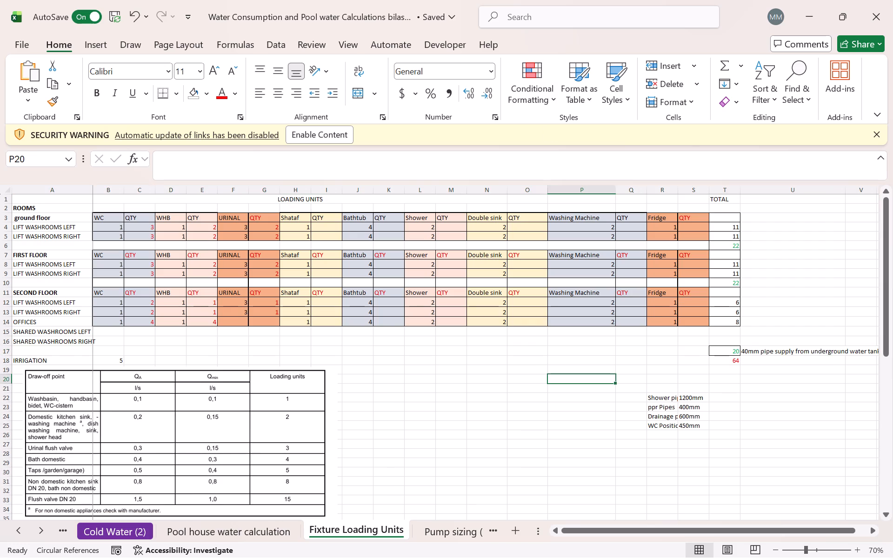
Copy the SECOND FLOOR table formatting from B11:T14 onto the two SHARED WASHROOMS rows, B15:T16.
{"action": "left_click_drag", "start_coordinate": [101, 288], "coordinate": [747, 328]}
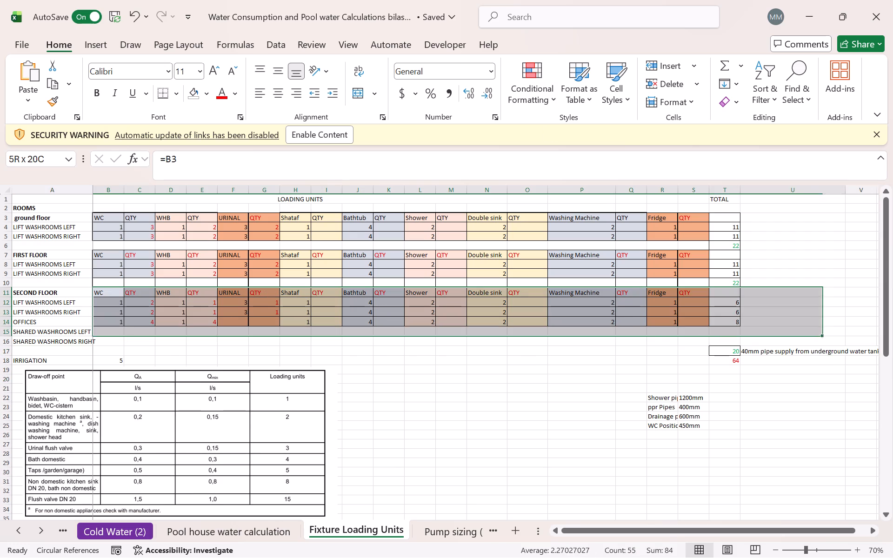
{"action": "left_click_drag", "start_coordinate": [747, 328], "coordinate": [736, 320]}
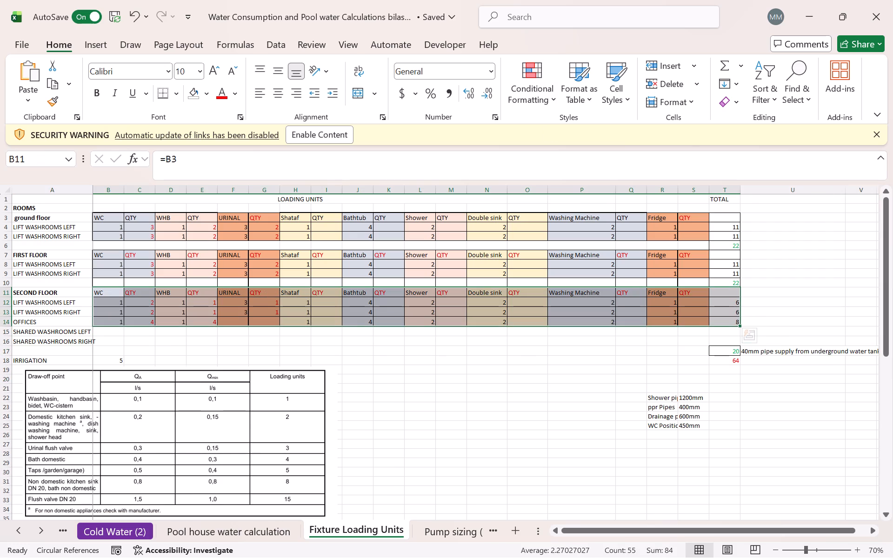
{"action": "left_click", "coordinate": [49, 104]}
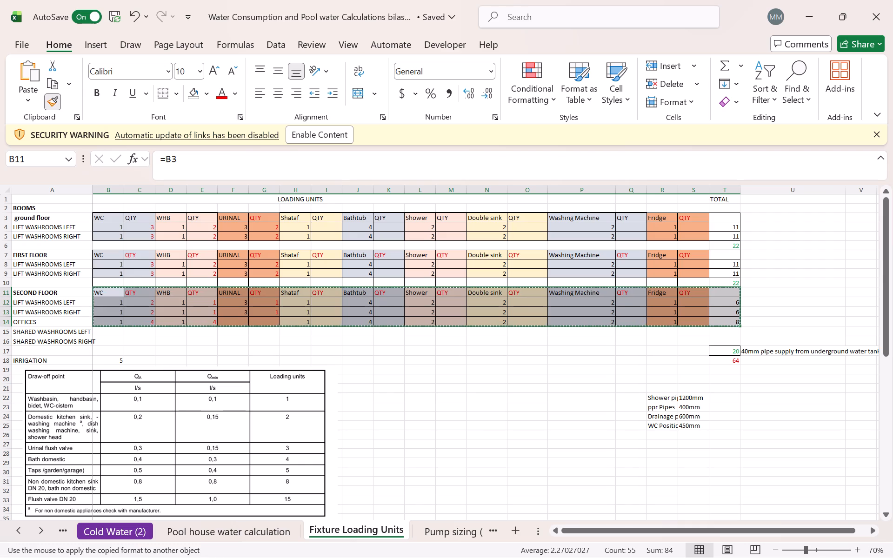
{"action": "left_click_drag", "start_coordinate": [115, 329], "coordinate": [728, 346]}
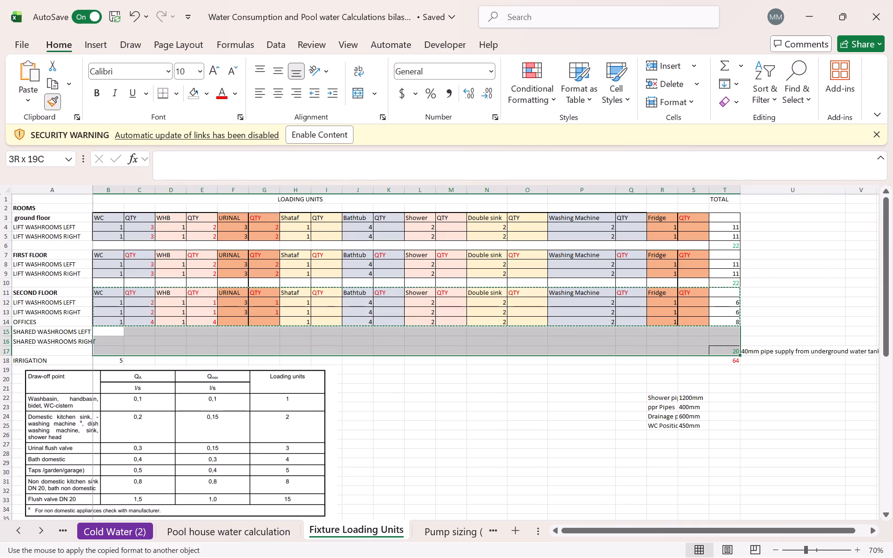
{"action": "left_click_drag", "start_coordinate": [728, 346], "coordinate": [728, 339]}
{"action": "left_click", "coordinate": [679, 369]}
{"action": "key", "text": "Escape"}
{"action": "key", "text": "Escape"}
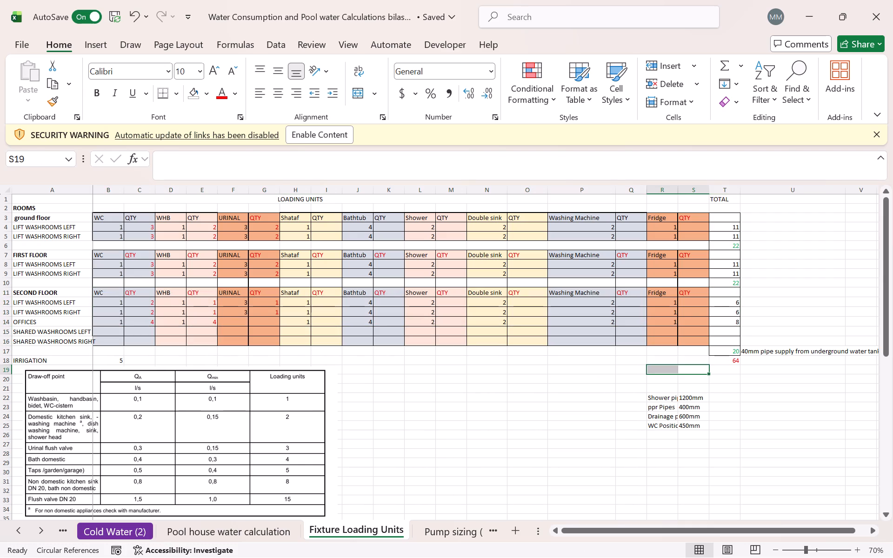
Fill the loading units WC 1, WHB 1, URINAL 3 and Shataf 1 down through row 16, starting urinal and shataf from row 13.
{"action": "left_click", "coordinate": [114, 320]}
{"action": "left_click_drag", "start_coordinate": [122, 324], "coordinate": [118, 343]}
{"action": "left_click", "coordinate": [187, 320]}
{"action": "left_click", "coordinate": [184, 320]}
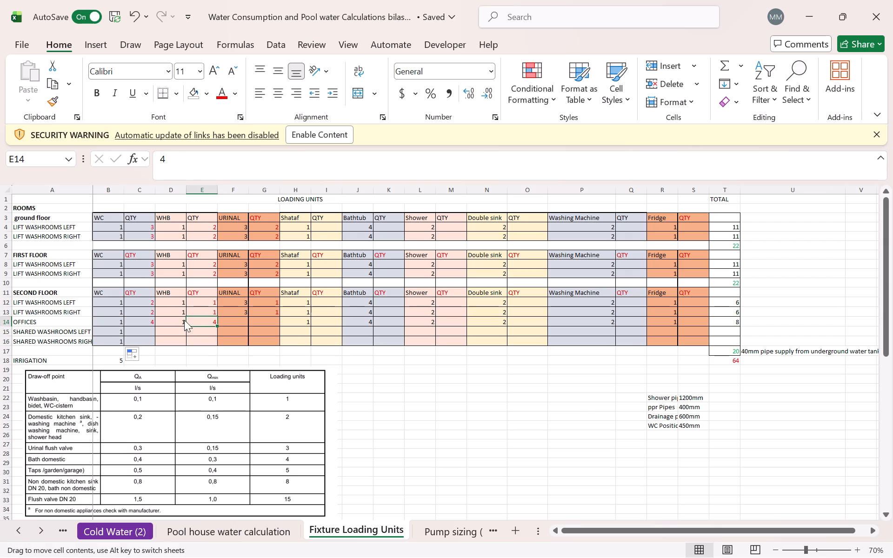
{"action": "left_click", "coordinate": [178, 319]}
{"action": "left_click_drag", "start_coordinate": [185, 325], "coordinate": [178, 344]}
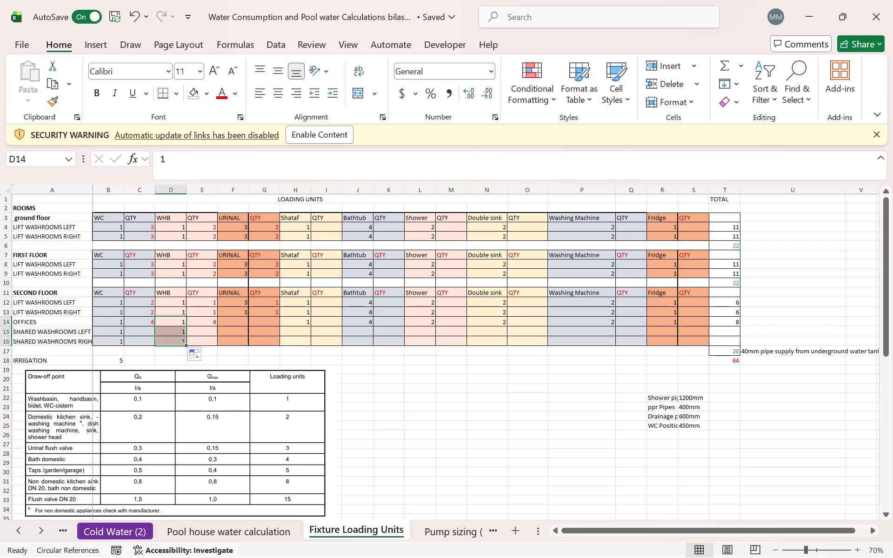
{"action": "left_click", "coordinate": [241, 312]}
{"action": "left_click_drag", "start_coordinate": [248, 316], "coordinate": [245, 348]}
{"action": "left_click", "coordinate": [300, 314]}
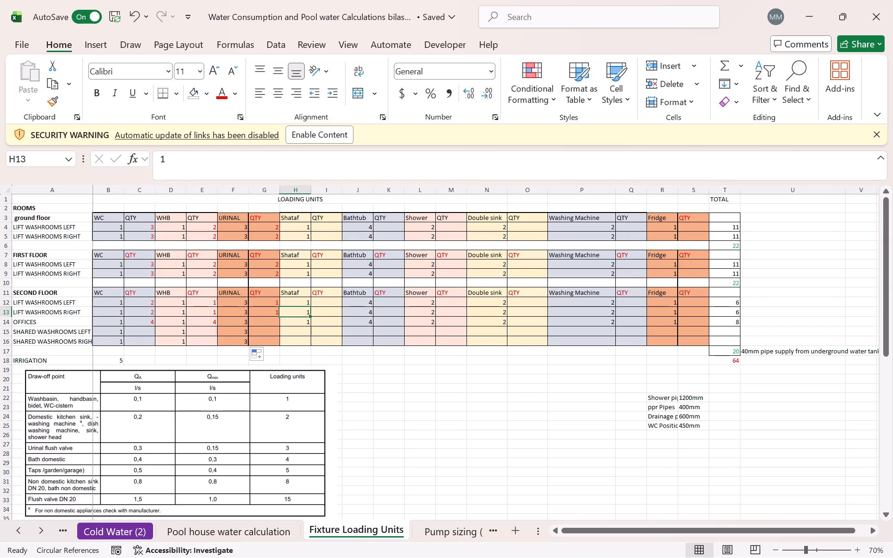
{"action": "left_click_drag", "start_coordinate": [313, 316], "coordinate": [310, 345]}
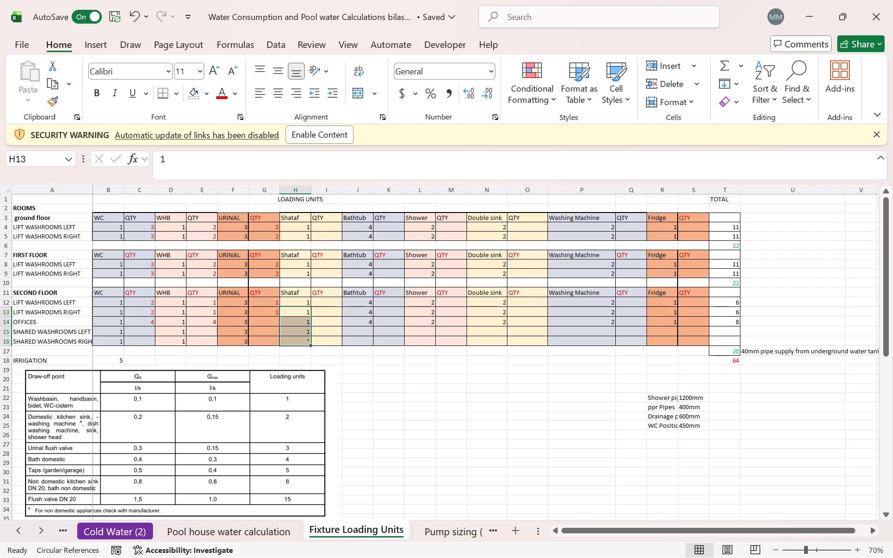
Fill the row 14 loading units for Bathtub 4, Shower 2, Double sink 2, Washing Machine 2 and Fridge 1 down to rows 15:16.
{"action": "left_click", "coordinate": [360, 322]}
{"action": "left_click_drag", "start_coordinate": [375, 323], "coordinate": [366, 347]}
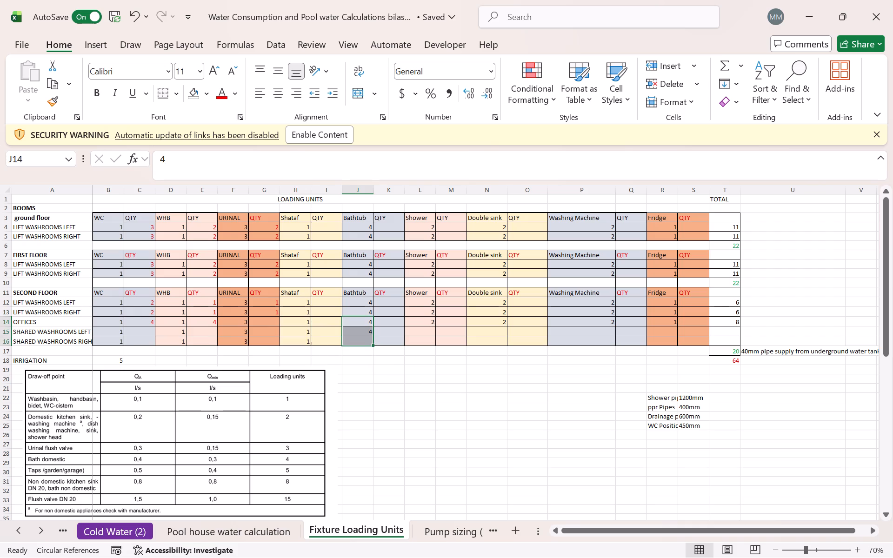
{"action": "left_click", "coordinate": [433, 319]}
{"action": "left_click_drag", "start_coordinate": [436, 324], "coordinate": [431, 341]}
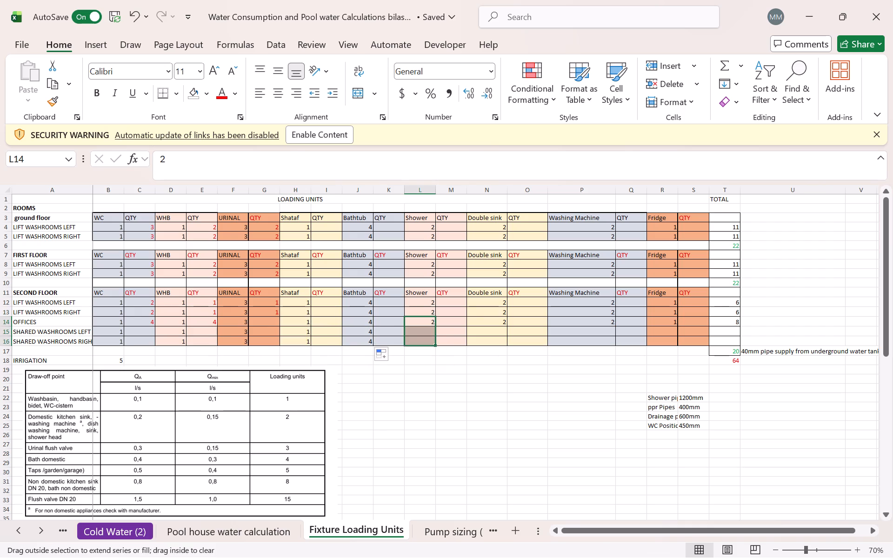
{"action": "left_click", "coordinate": [500, 324]}
{"action": "left_click_drag", "start_coordinate": [509, 324], "coordinate": [500, 343]}
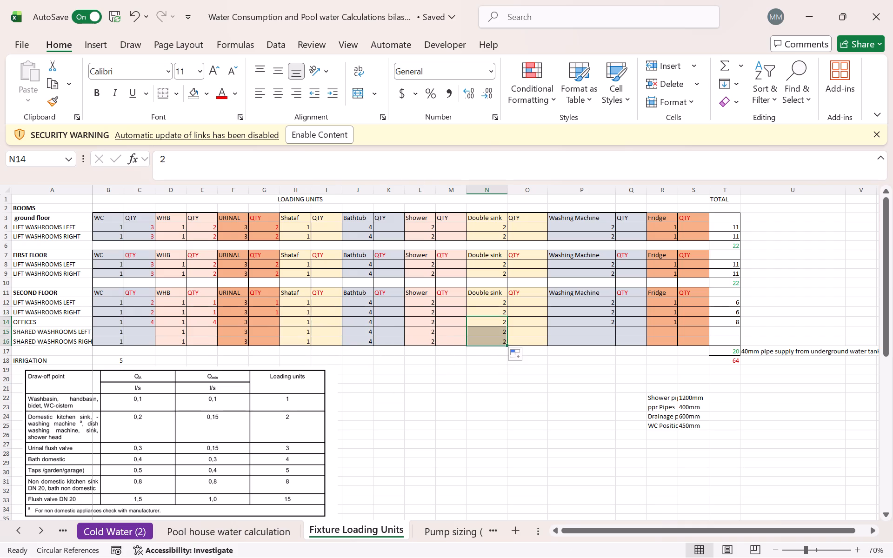
{"action": "left_click", "coordinate": [587, 321]}
{"action": "left_click_drag", "start_coordinate": [617, 325], "coordinate": [610, 345]}
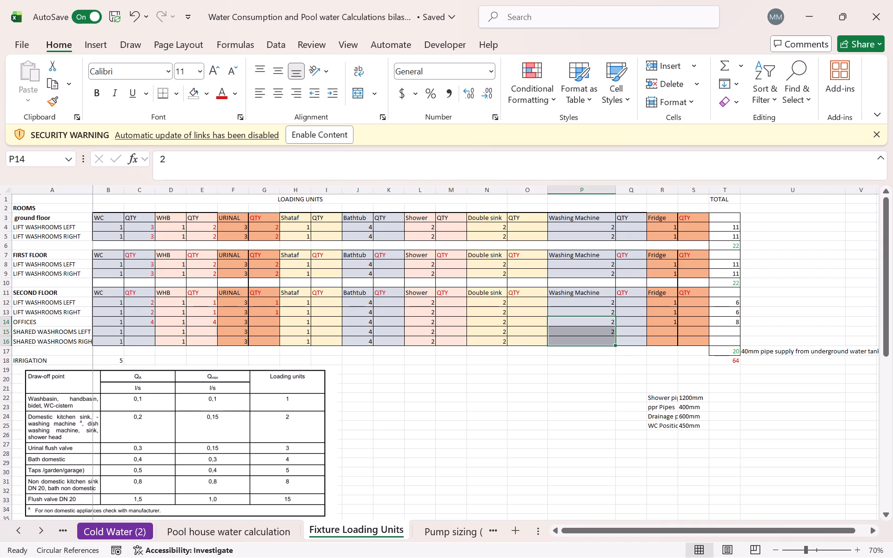
{"action": "left_click", "coordinate": [660, 318]}
{"action": "left_click_drag", "start_coordinate": [679, 323], "coordinate": [672, 343]}
{"action": "left_click", "coordinate": [645, 361]}
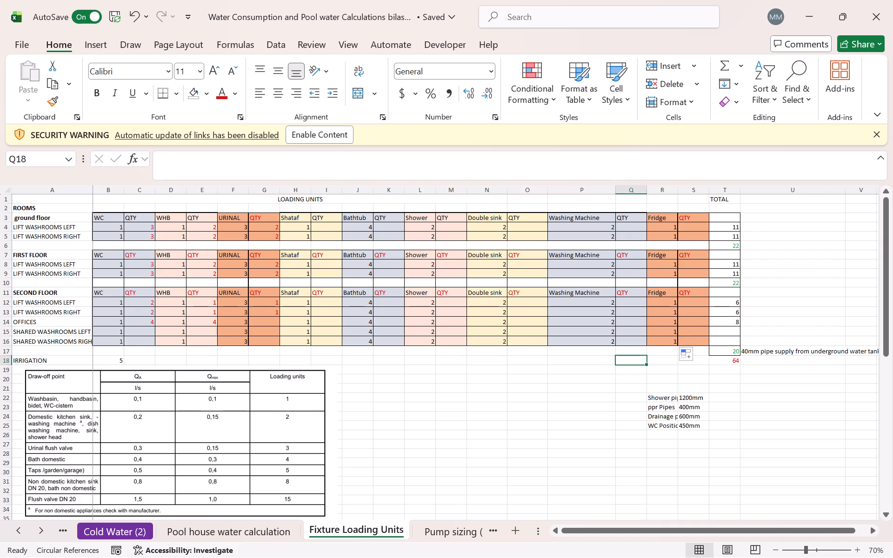
Switch to Revit and examine the WCs, basins and urinals in the shared washrooms on the Block A second floor plan.
{"action": "left_click", "coordinate": [145, 329]}
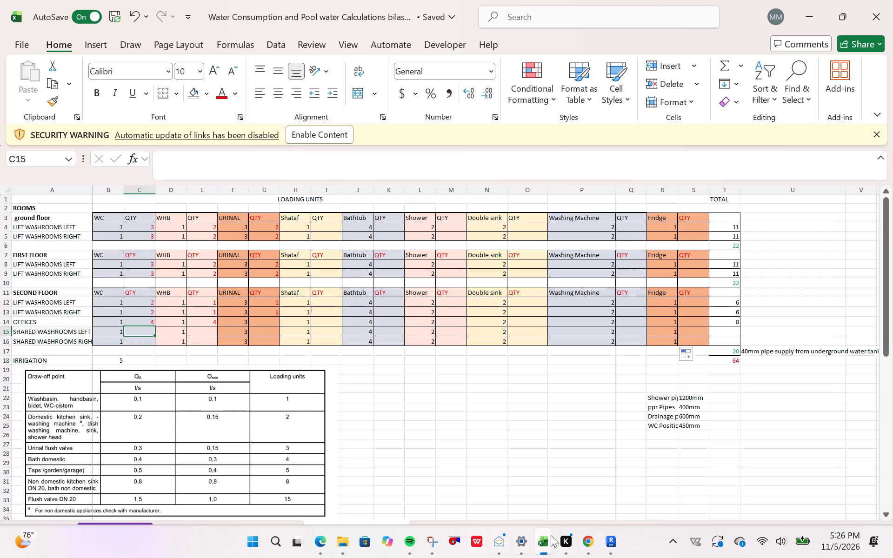
{"action": "left_click", "coordinate": [600, 482]}
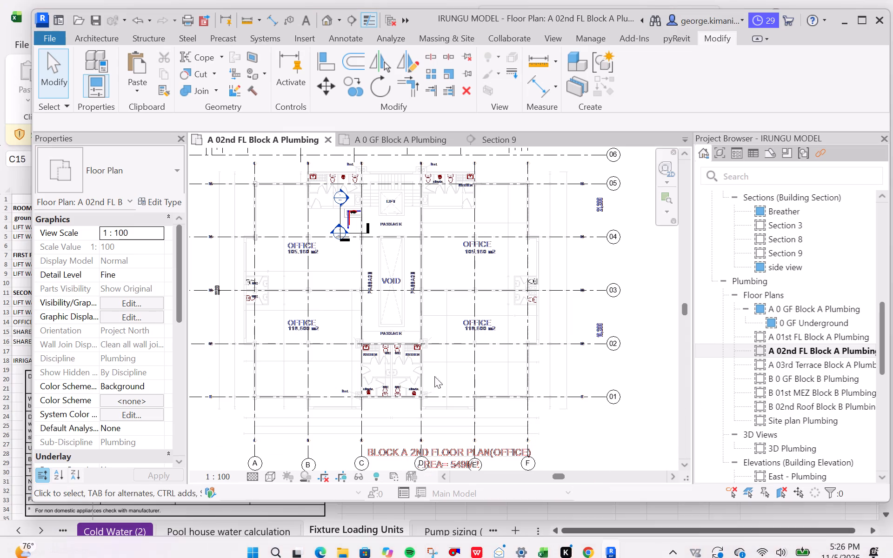
{"action": "scroll", "coordinate": [413, 349], "scroll_direction": "down", "scroll_amount": 1}
{"action": "scroll", "coordinate": [401, 355], "scroll_direction": "up", "scroll_amount": 3}
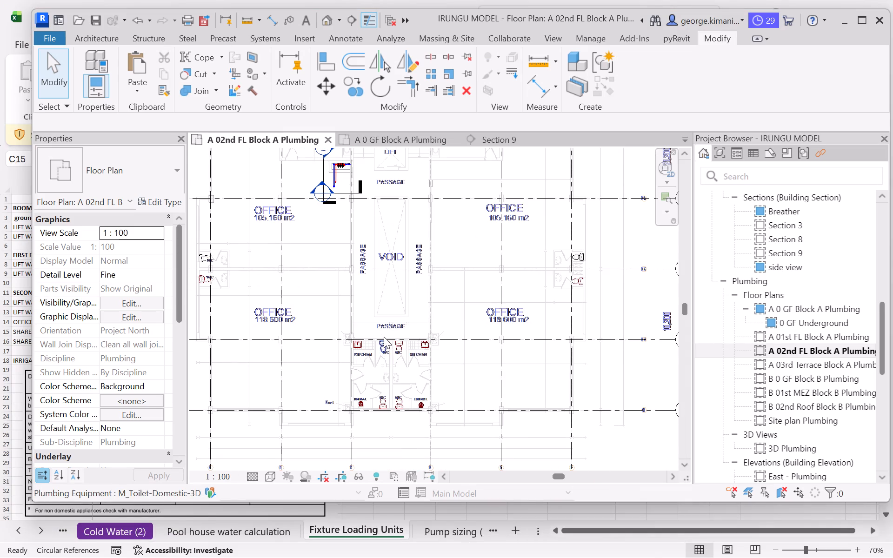
{"action": "scroll", "coordinate": [365, 402], "scroll_direction": "up", "scroll_amount": 4}
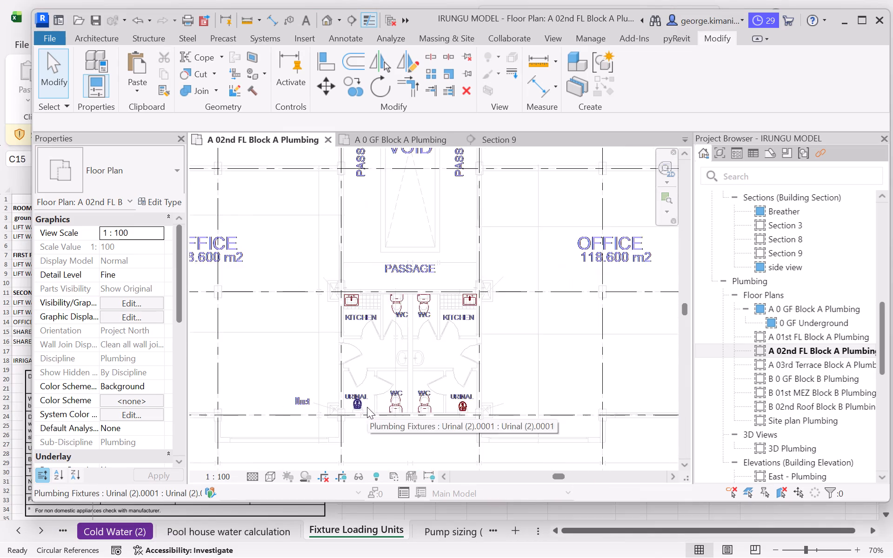
{"action": "scroll", "coordinate": [367, 407], "scroll_direction": "up", "scroll_amount": 3}
{"action": "scroll", "coordinate": [399, 352], "scroll_direction": "down", "scroll_amount": 1}
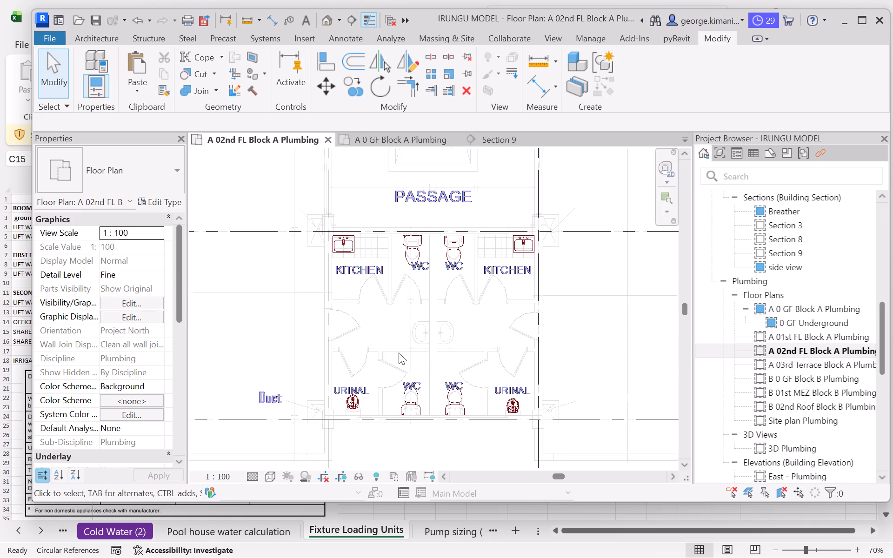
{"action": "scroll", "coordinate": [399, 352], "scroll_direction": "down", "scroll_amount": 1}
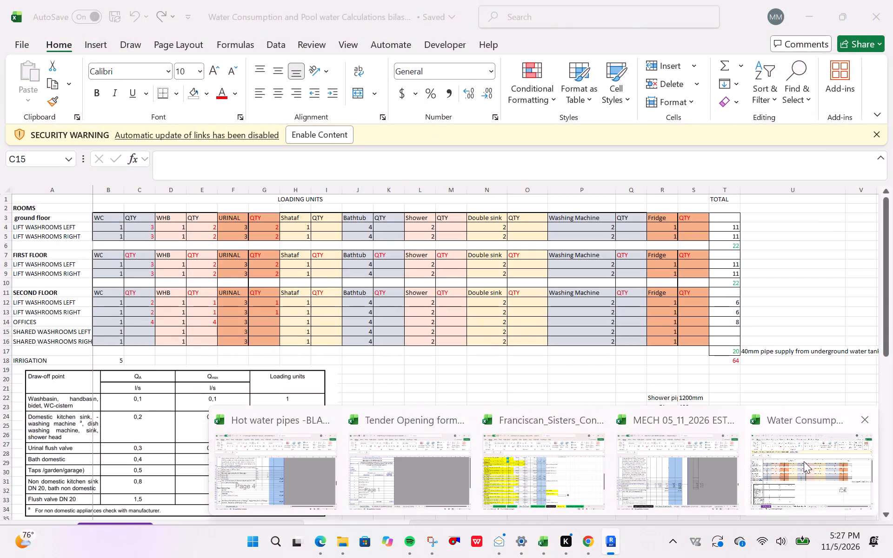
Return to the Fixture Loading Units sheet in Excel and enter a WC quantity of 2 for both SHARED WASHROOMS rows, C15 and C16.
{"action": "left_click", "coordinate": [804, 461]}
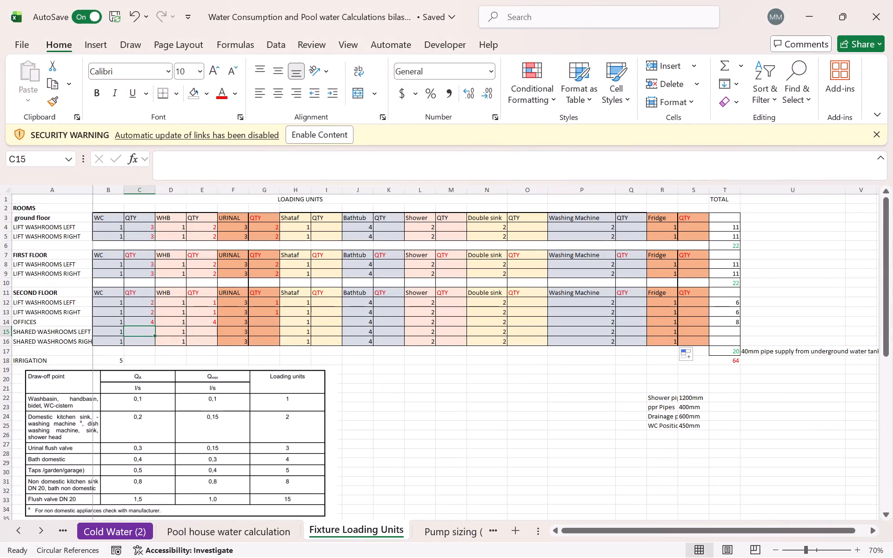
{"action": "key", "text": "2"}
{"action": "left_click", "coordinate": [147, 342]}
{"action": "key", "text": "2"}
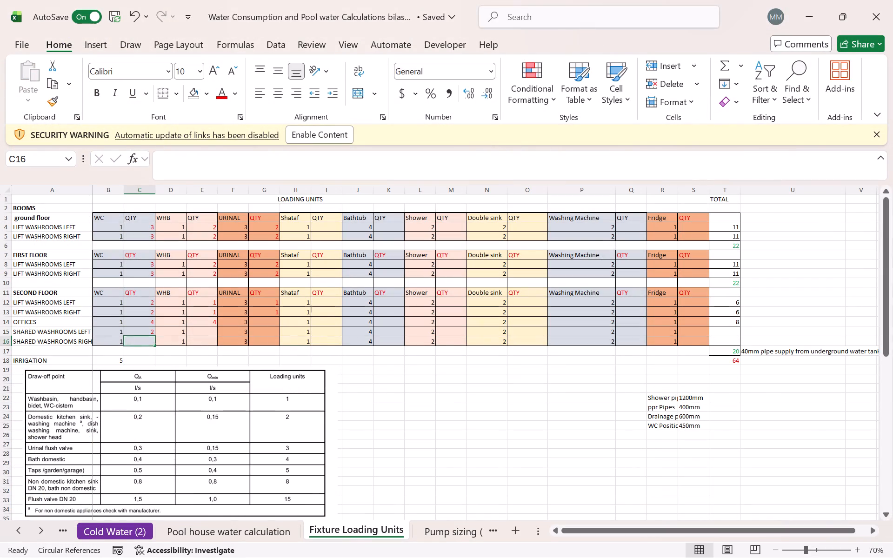
{"action": "left_click", "coordinate": [183, 359]}
Enter a WHB quantity of 1 for both SHARED WASHROOMS rows, in E15 and E16.
{"action": "left_click", "coordinate": [214, 332]}
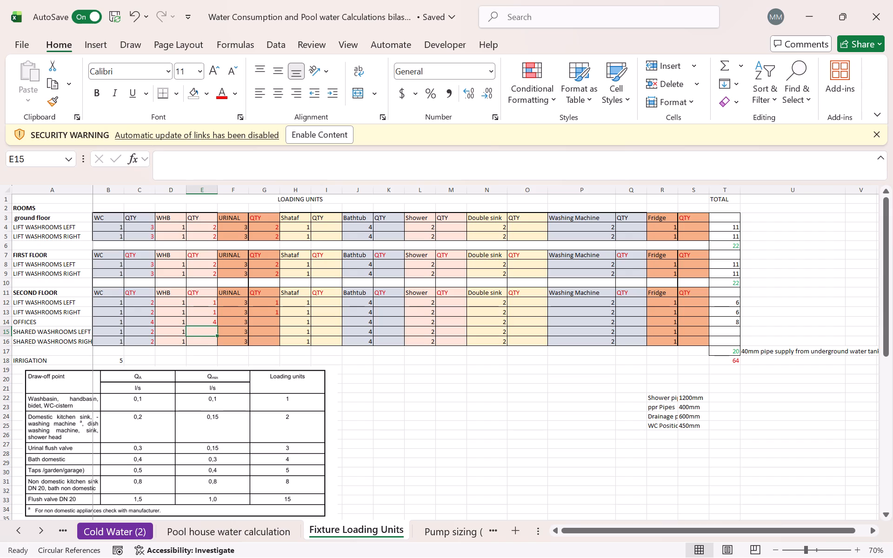
{"action": "key", "text": "2"}
{"action": "key", "text": "BackSpace"}
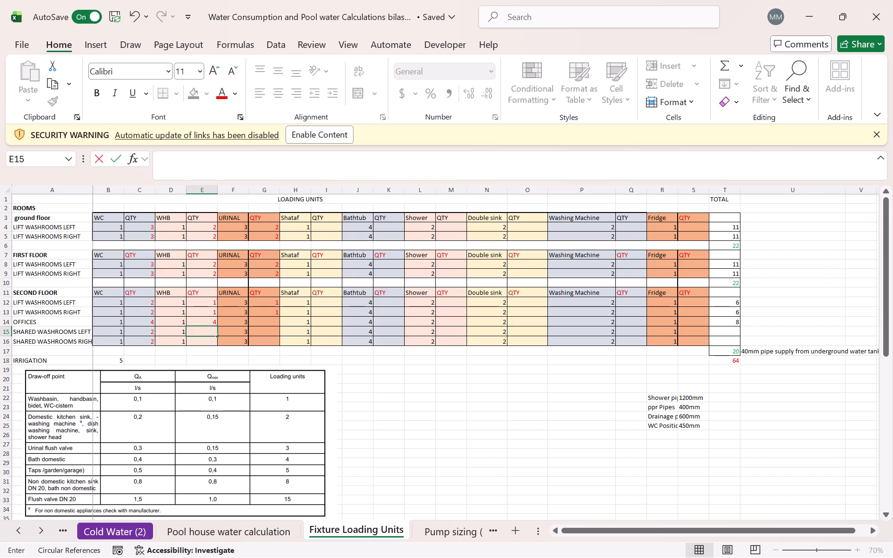
{"action": "key", "text": "1"}
{"action": "left_click", "coordinate": [209, 341]}
{"action": "key", "text": "1"}
{"action": "left_click", "coordinate": [215, 362]}
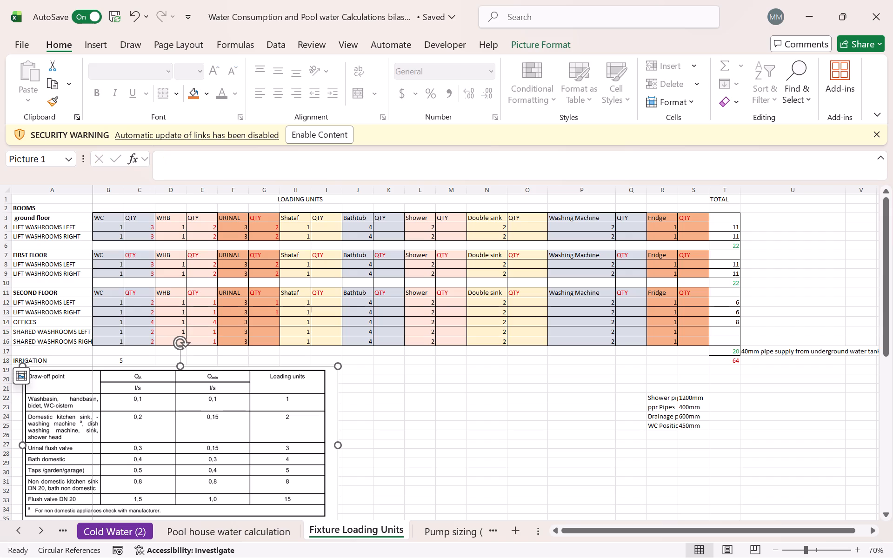
Enter a URINAL quantity of 1 for both SHARED WASHROOMS rows, in G15 and G16.
{"action": "left_click", "coordinate": [274, 329]}
{"action": "key", "text": "1"}
{"action": "left_click", "coordinate": [271, 344]}
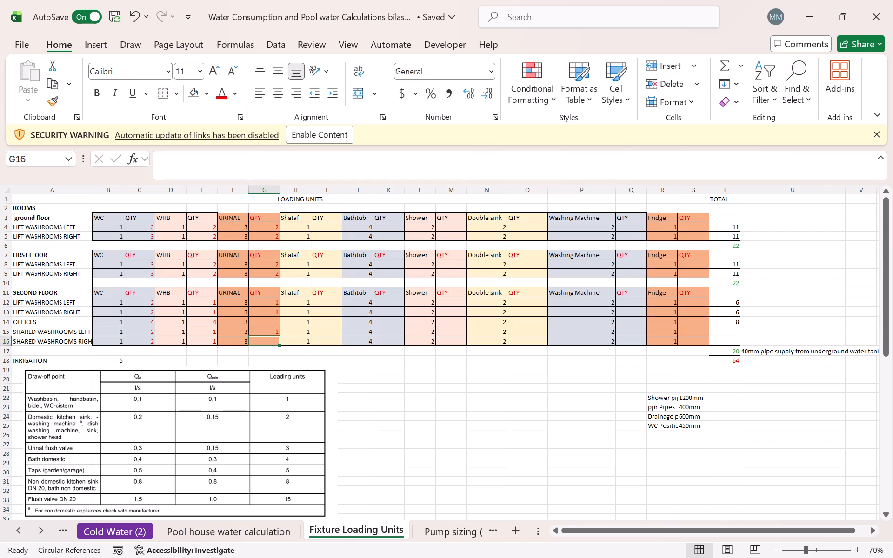
{"action": "key", "text": "1"}
{"action": "left_click", "coordinate": [373, 365]}
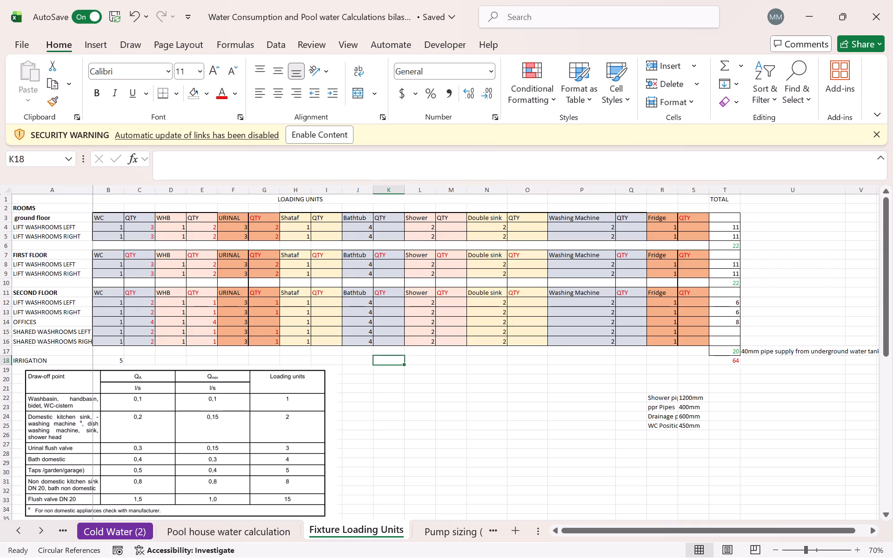
Widen column R to about 10.64 to fit the Shower pipe, ppr Pipes, Drainage pipe and WC Position labels.
{"action": "left_click", "coordinate": [618, 365]}
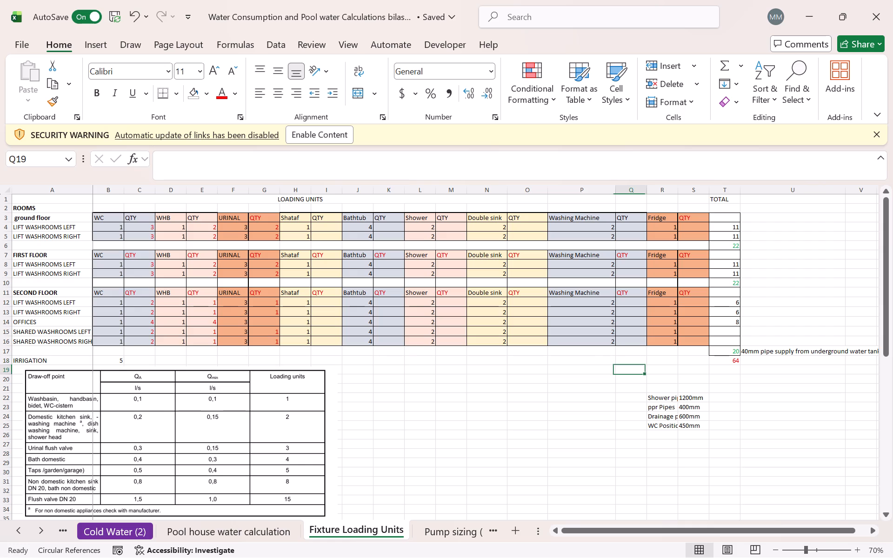
{"action": "left_click_drag", "start_coordinate": [677, 186], "coordinate": [686, 193]}
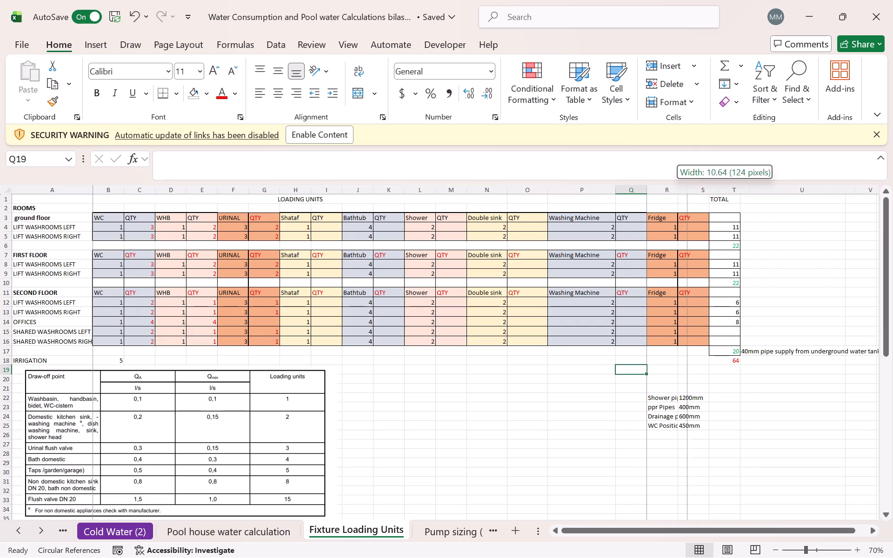
{"action": "left_click_drag", "start_coordinate": [686, 193], "coordinate": [687, 193]}
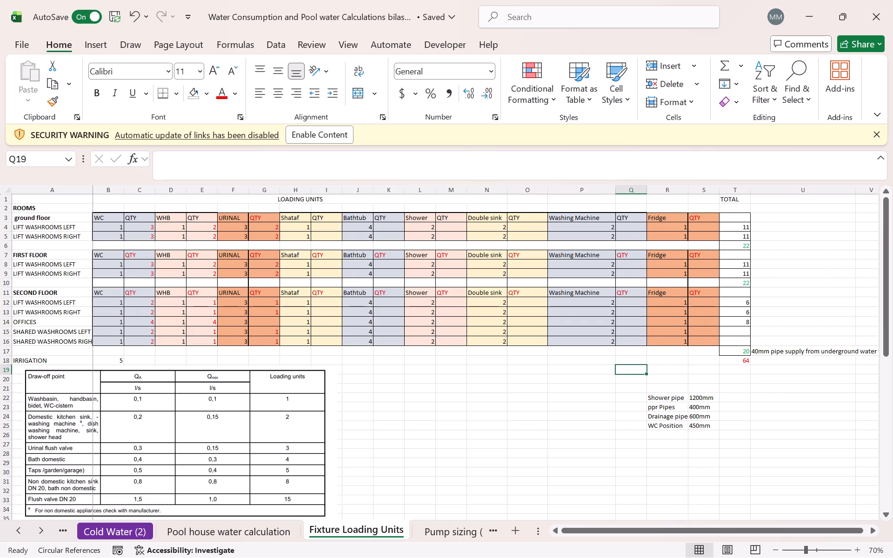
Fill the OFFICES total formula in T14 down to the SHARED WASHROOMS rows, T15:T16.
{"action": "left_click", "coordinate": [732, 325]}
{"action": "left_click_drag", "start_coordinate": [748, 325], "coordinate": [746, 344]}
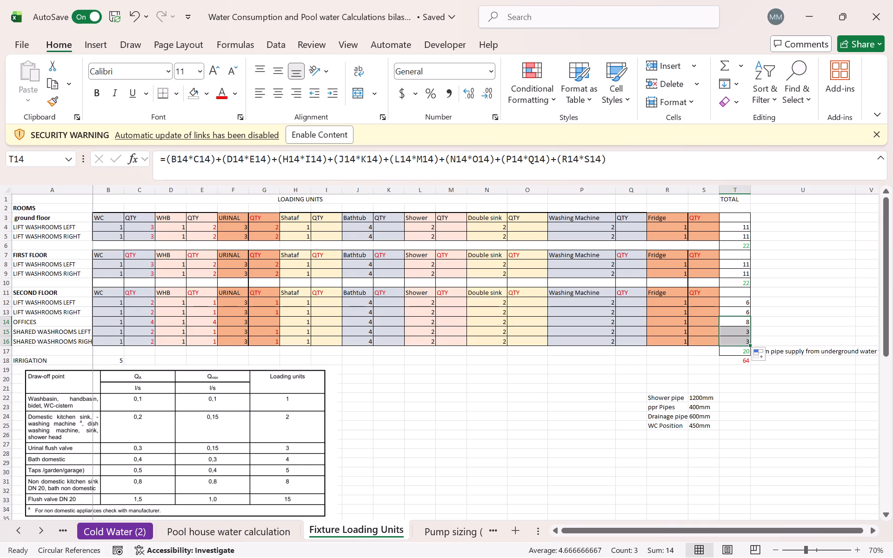
Copy the T4 total formula, which includes the urinal term, into T12, fill it down to T16 and check the formula in T12.
{"action": "left_click", "coordinate": [741, 230]}
{"action": "key", "text": "ctrl+c"}
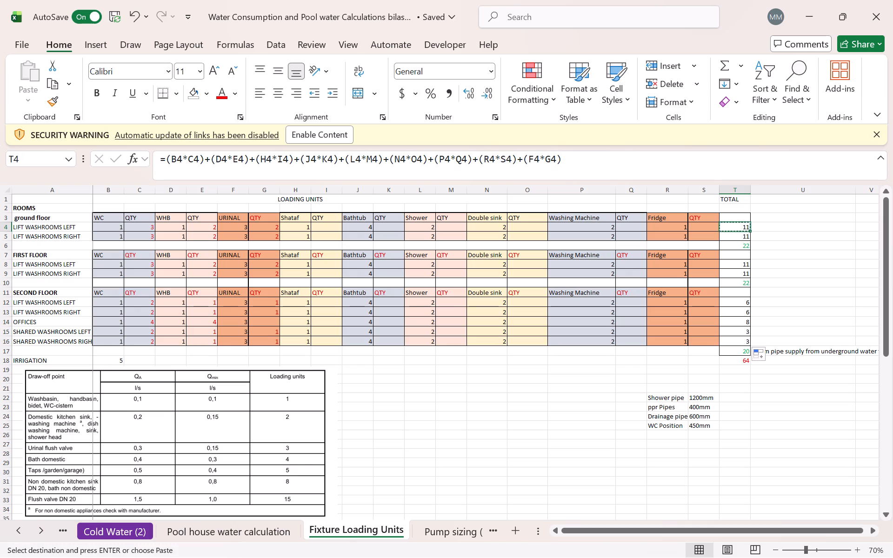
{"action": "left_click", "coordinate": [744, 306]}
{"action": "key", "text": "ctrl+v"}
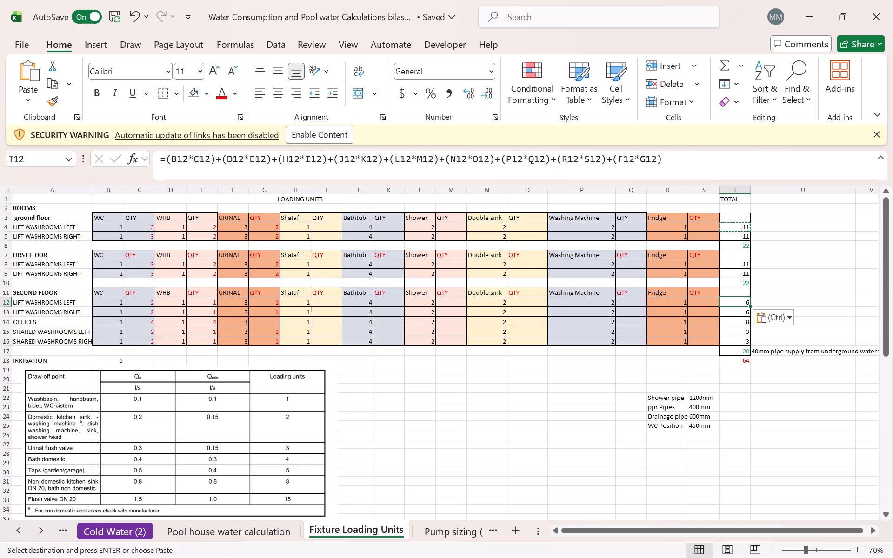
{"action": "left_click_drag", "start_coordinate": [752, 306], "coordinate": [743, 344]}
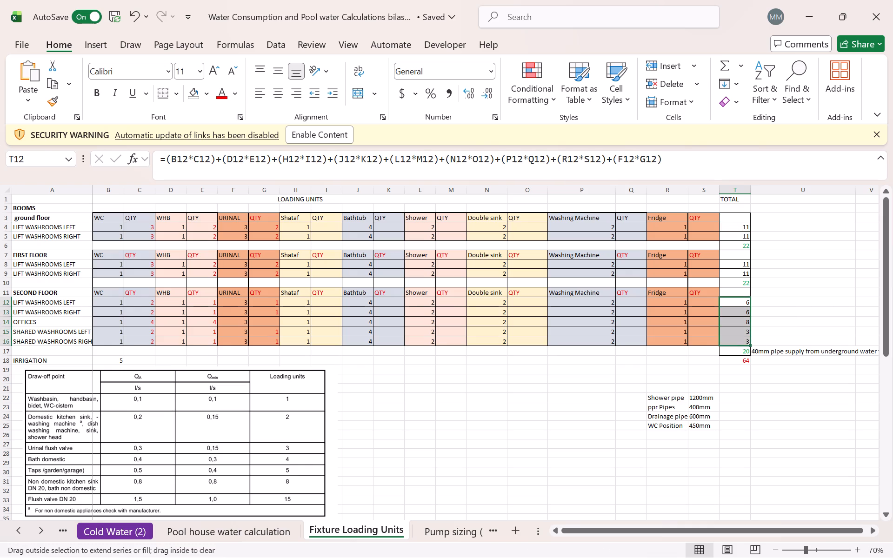
{"action": "left_click", "coordinate": [775, 303]}
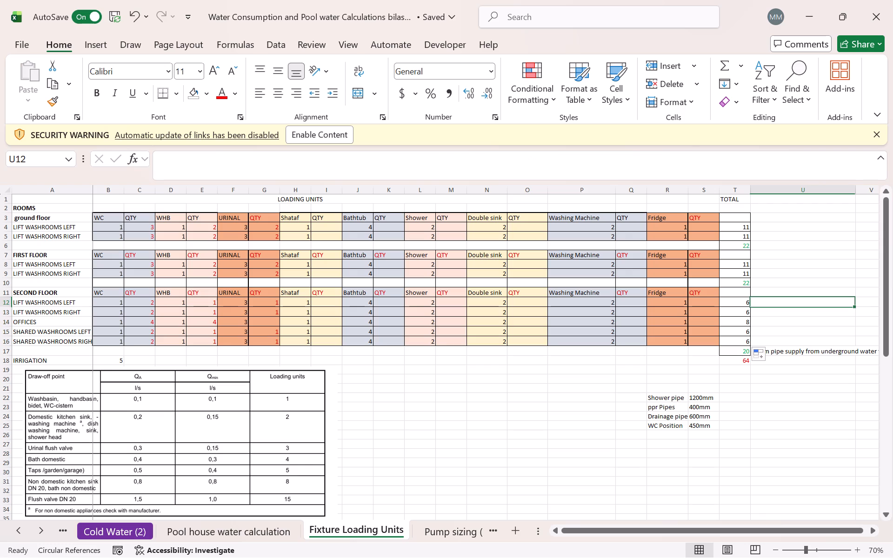
{"action": "double_click", "coordinate": [728, 302]}
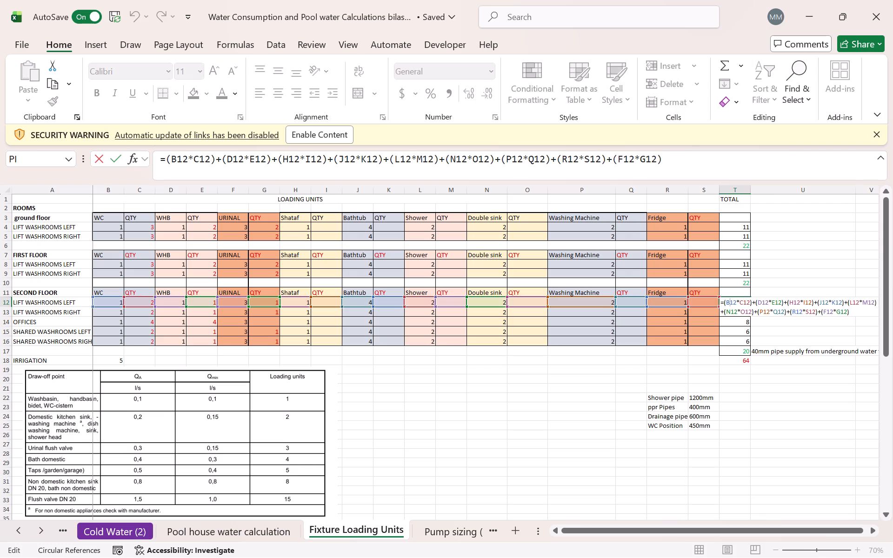
{"action": "key", "text": "Return"}
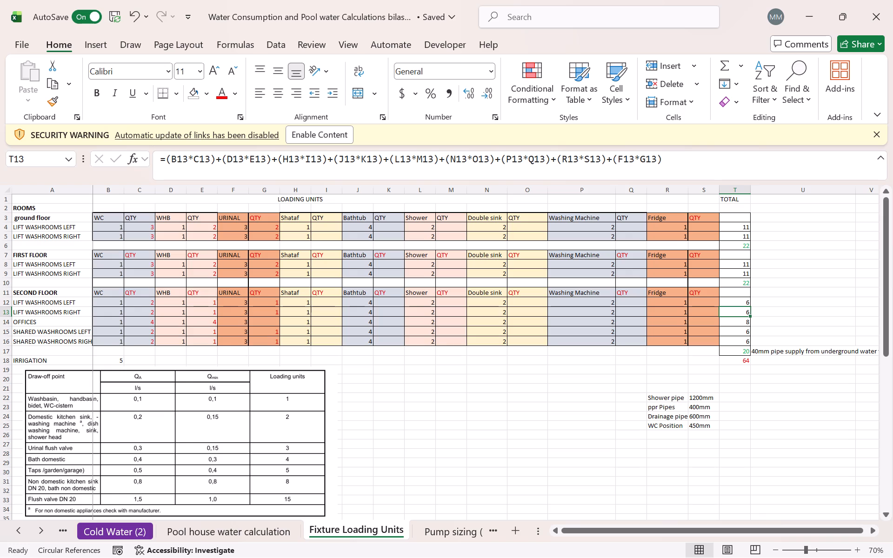
Examine Table 6, the loading units for determining PPR-C pipe diameters, below the fixture tables.
{"action": "left_click", "coordinate": [500, 413]}
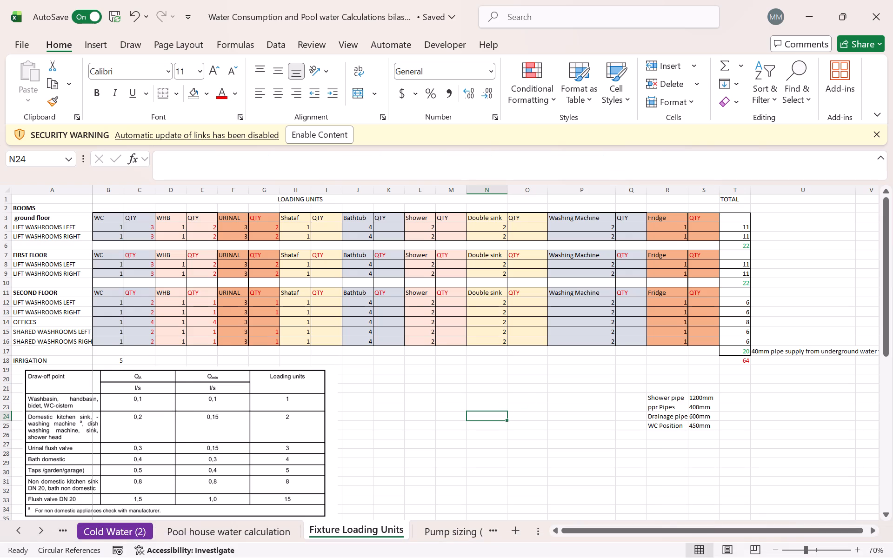
{"action": "scroll", "coordinate": [385, 391], "scroll_direction": "down", "scroll_amount": 9}
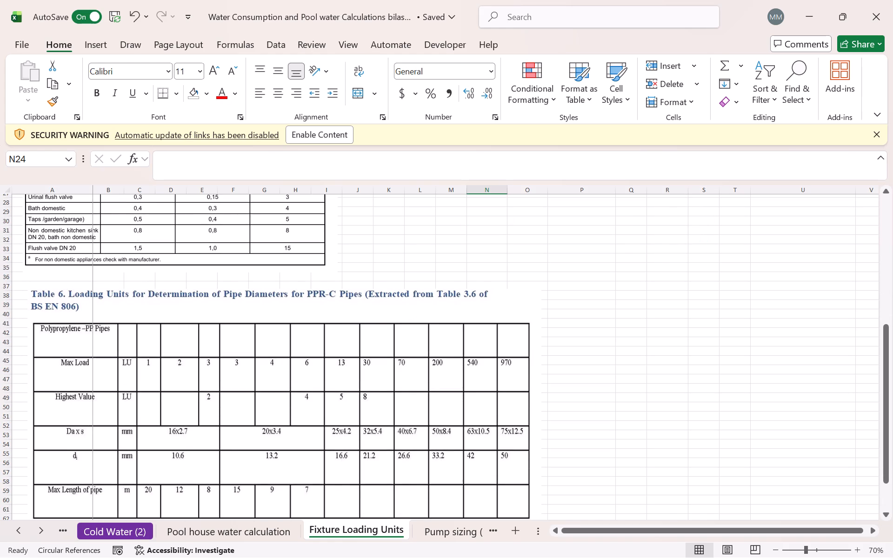
{"action": "scroll", "coordinate": [380, 438], "scroll_direction": "up", "scroll_amount": 4}
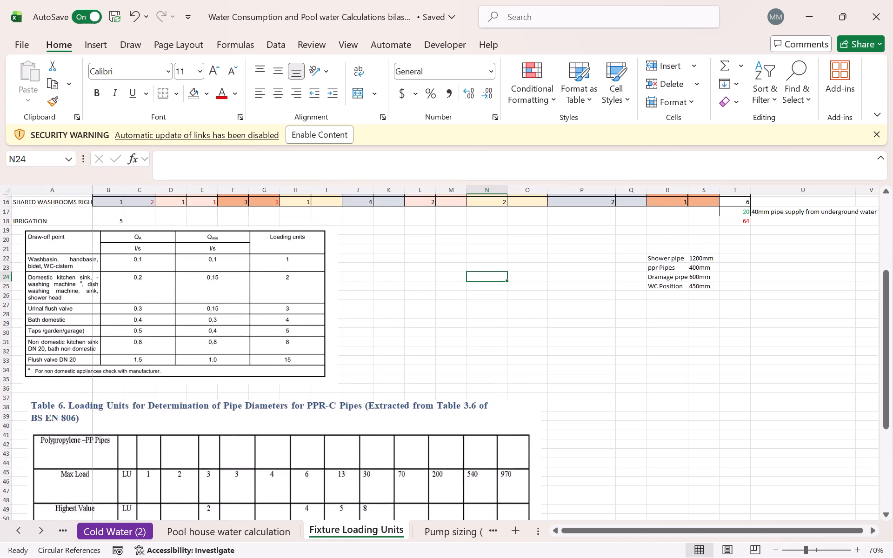
Extend the second-floor subtotal formula in T17 to sum T12:T16, so it covers both SHARED WASHROOMS rows.
{"action": "scroll", "coordinate": [388, 427], "scroll_direction": "up", "scroll_amount": 7}
{"action": "scroll", "coordinate": [427, 361], "scroll_direction": "up", "scroll_amount": 2}
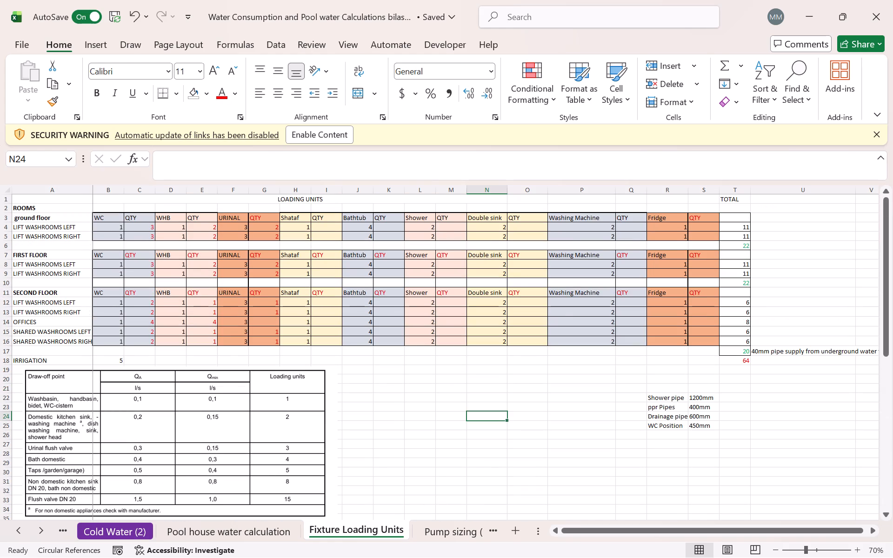
{"action": "double_click", "coordinate": [740, 354]}
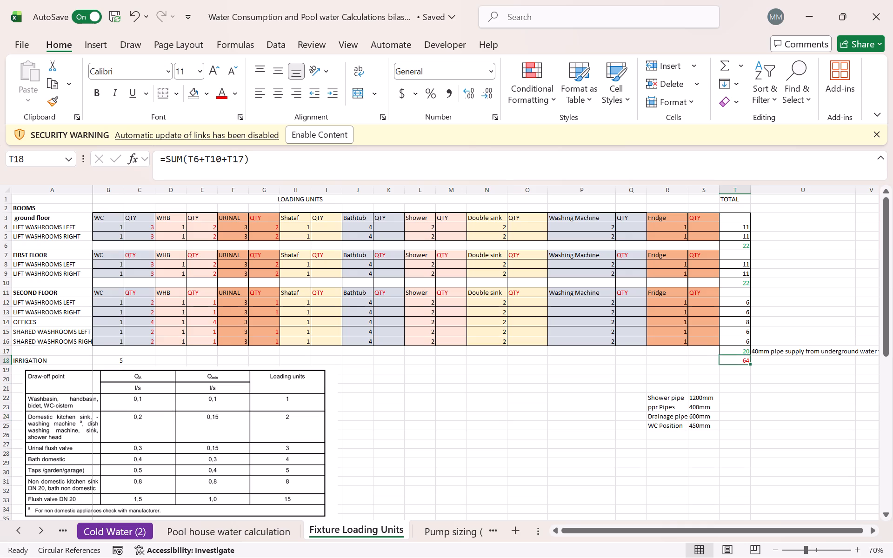
{"action": "double_click", "coordinate": [740, 350]}
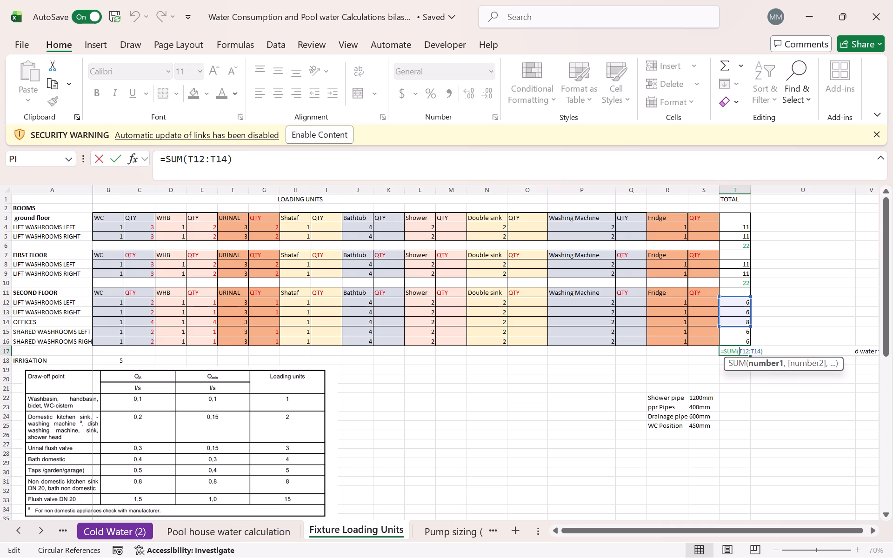
{"action": "left_click_drag", "start_coordinate": [751, 325], "coordinate": [754, 343]}
{"action": "key", "text": "Return"}
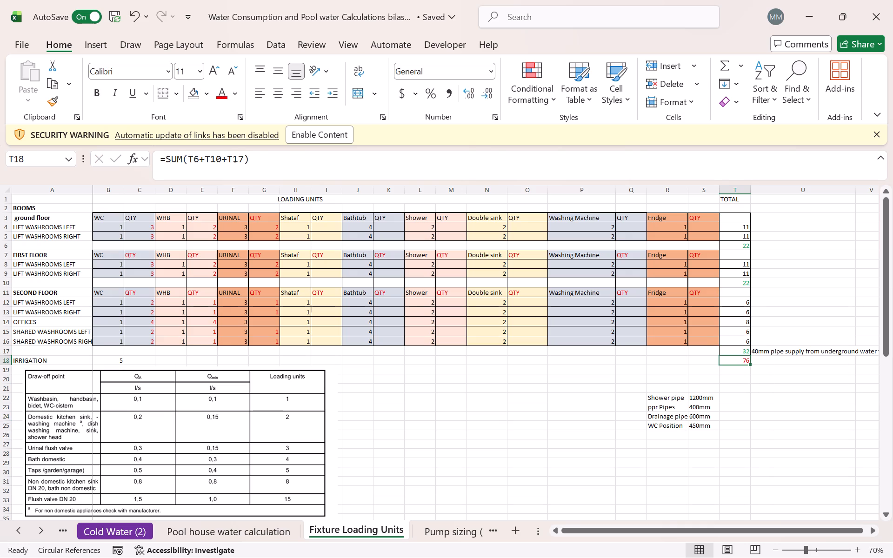
Check the grand total formula in T18 and compare the total with the maximum loads in Table 6 for PPR-C pipes.
{"action": "double_click", "coordinate": [742, 359]}
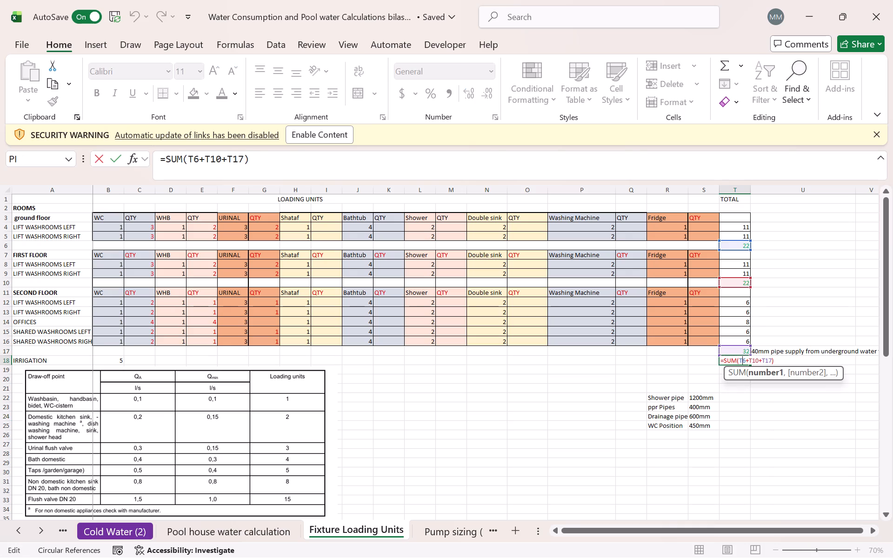
{"action": "key", "text": "Return"}
{"action": "scroll", "coordinate": [529, 360], "scroll_direction": "down", "scroll_amount": 8}
{"action": "scroll", "coordinate": [407, 372], "scroll_direction": "down", "scroll_amount": 2}
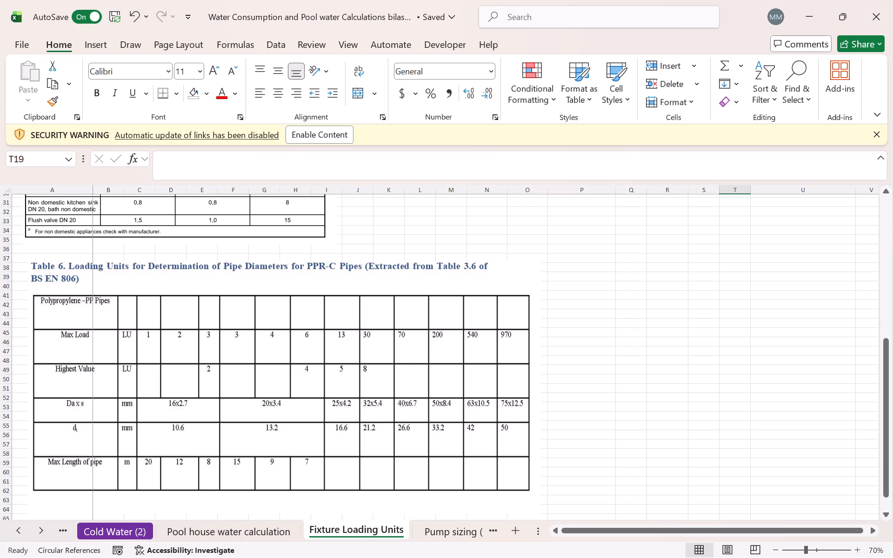
{"action": "scroll", "coordinate": [476, 350], "scroll_direction": "down", "scroll_amount": 7}
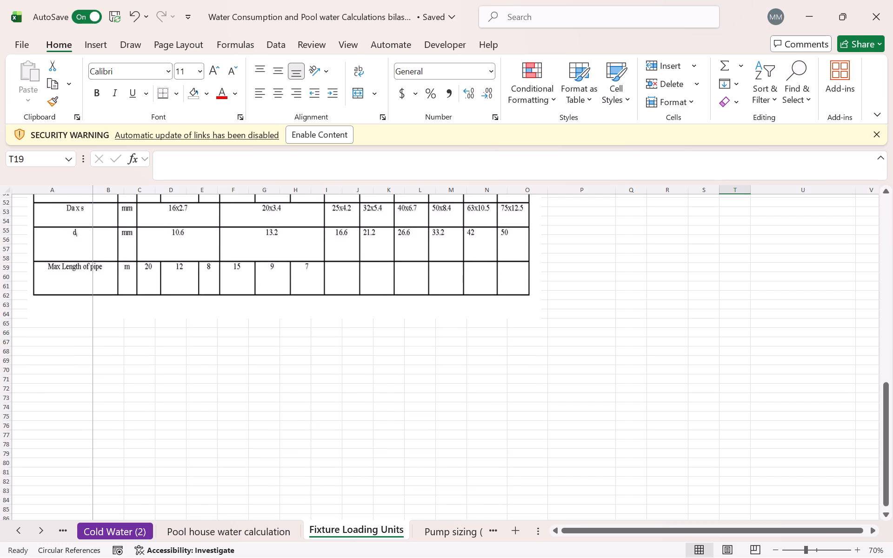
{"action": "scroll", "coordinate": [470, 395], "scroll_direction": "up", "scroll_amount": 15}
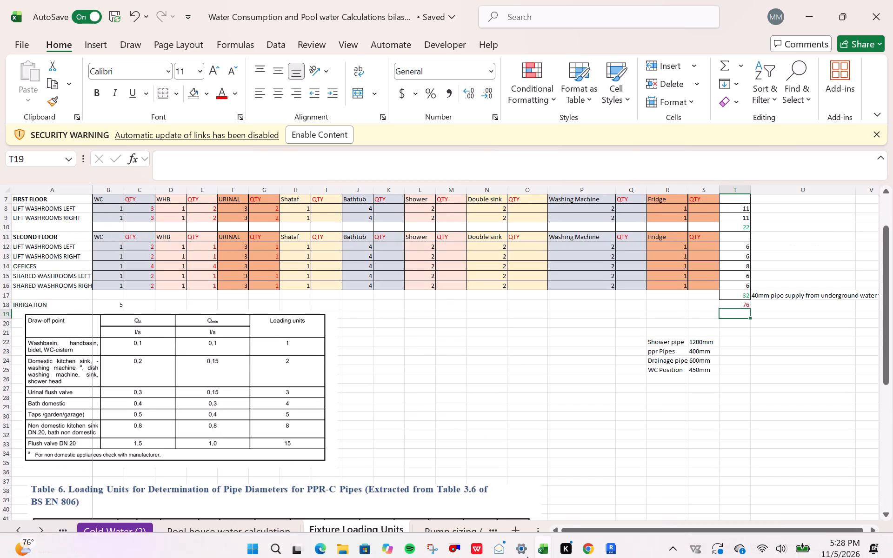
Switch to Revit and examine the cold-water riser pipe and the manifolds it feeds in the Section 9 view.
{"action": "left_click", "coordinate": [612, 541]}
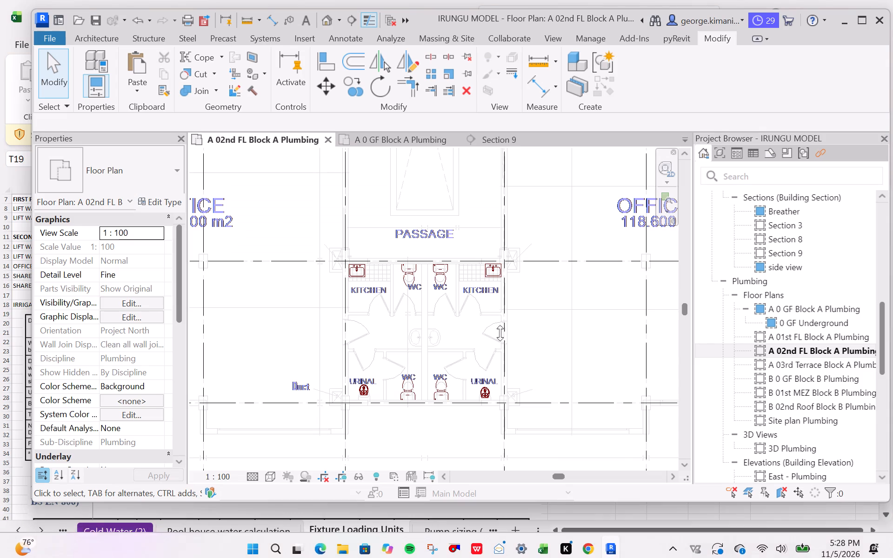
{"action": "left_click", "coordinate": [498, 141]}
{"action": "scroll", "coordinate": [447, 223], "scroll_direction": "down", "scroll_amount": 3}
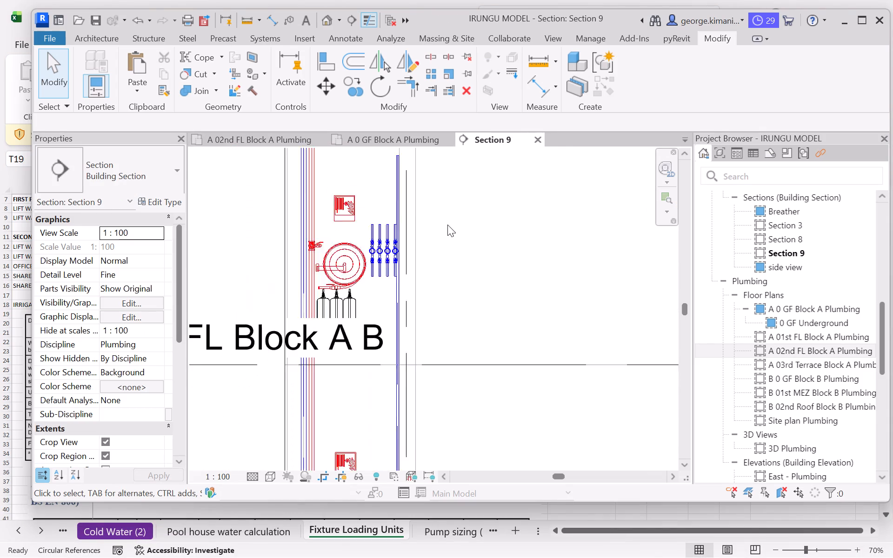
{"action": "scroll", "coordinate": [447, 225], "scroll_direction": "down", "scroll_amount": 3}
{"action": "scroll", "coordinate": [416, 364], "scroll_direction": "up", "scroll_amount": 1}
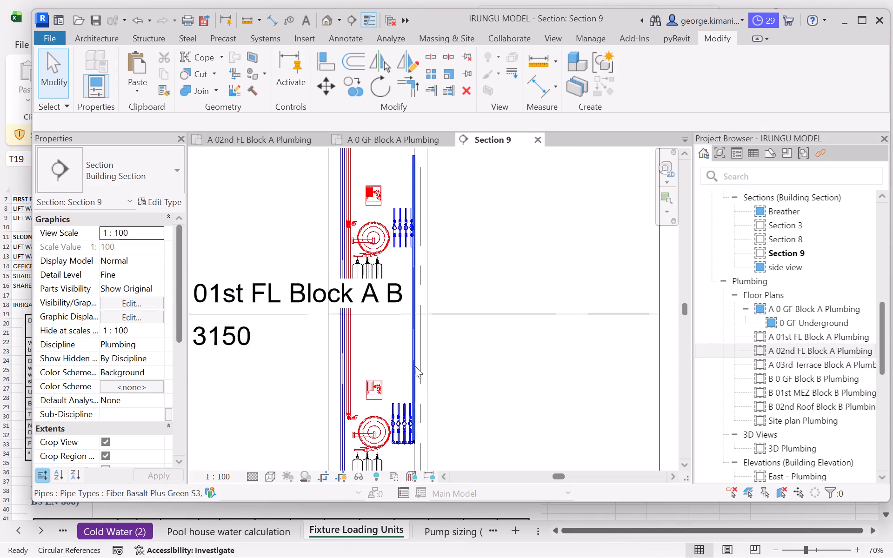
{"action": "scroll", "coordinate": [415, 366], "scroll_direction": "up", "scroll_amount": 3}
{"action": "scroll", "coordinate": [404, 278], "scroll_direction": "down", "scroll_amount": 3}
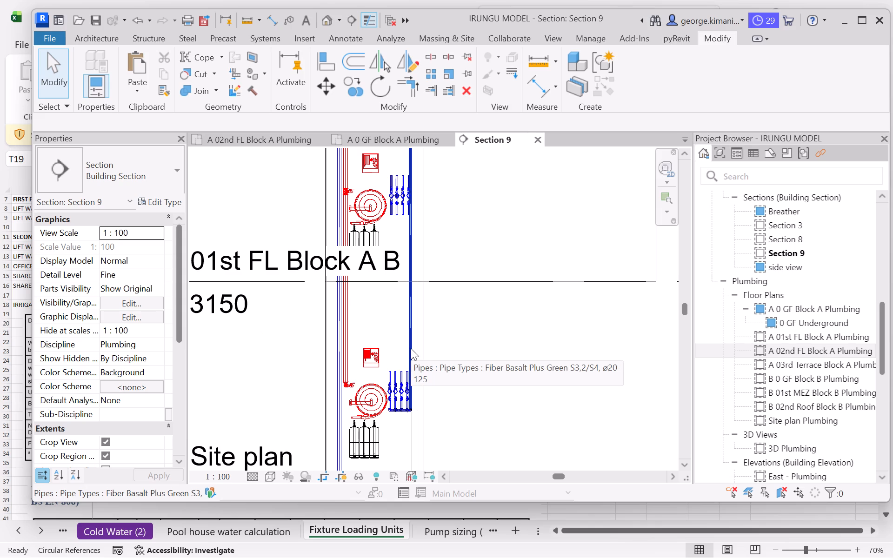
{"action": "scroll", "coordinate": [409, 390], "scroll_direction": "up", "scroll_amount": 8}
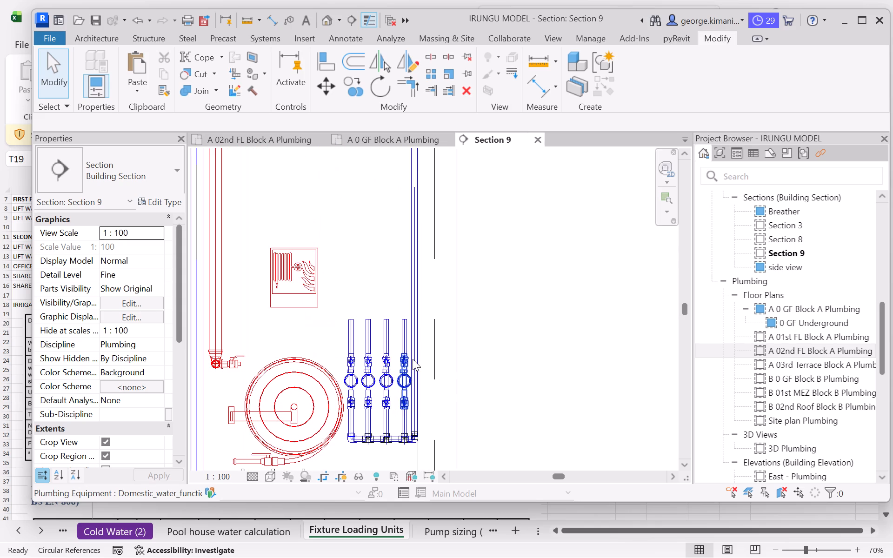
{"action": "scroll", "coordinate": [414, 354], "scroll_direction": "down", "scroll_amount": 2}
{"action": "left_click", "coordinate": [414, 354]}
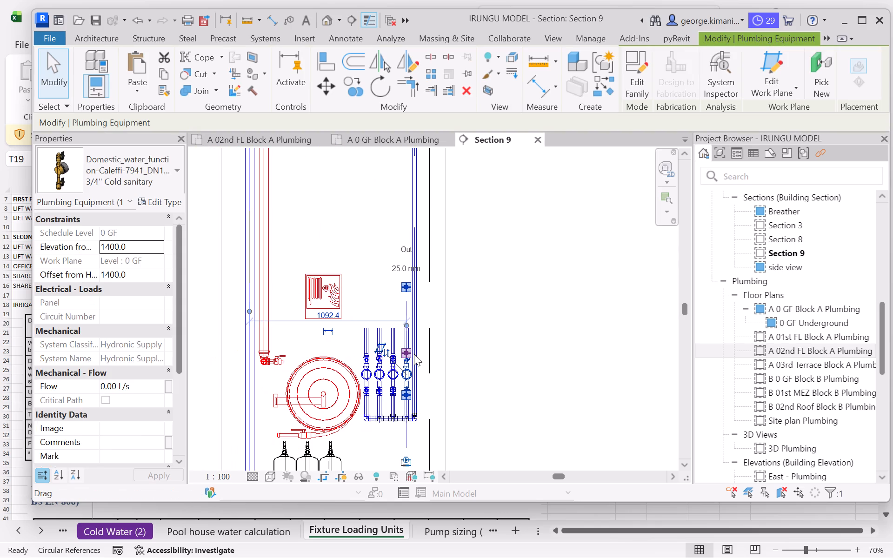
{"action": "key", "text": "Escape"}
{"action": "left_click", "coordinate": [414, 338]}
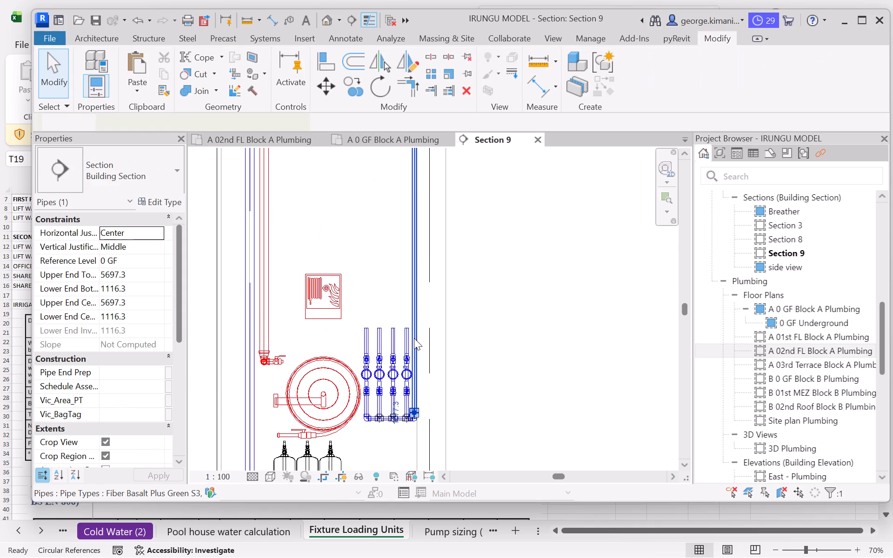
{"action": "scroll", "coordinate": [364, 277], "scroll_direction": "down", "scroll_amount": 5}
{"action": "key", "text": "Escape"}
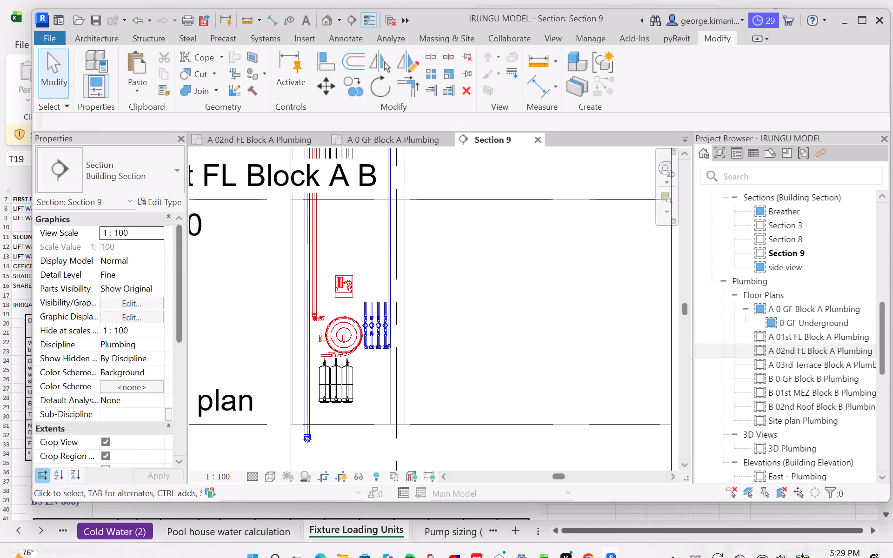
Return to the Water Consumption workbook in Excel and review the floor loading-unit totals against the Table 6 pipe diameters.
{"action": "left_click", "coordinate": [546, 536]}
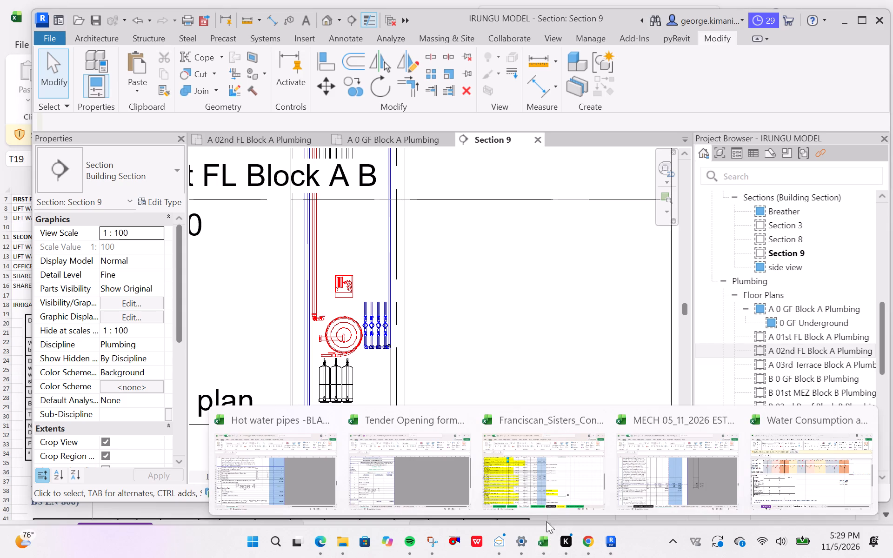
{"action": "left_click", "coordinate": [760, 481]}
{"action": "scroll", "coordinate": [680, 295], "scroll_direction": "up", "scroll_amount": 8}
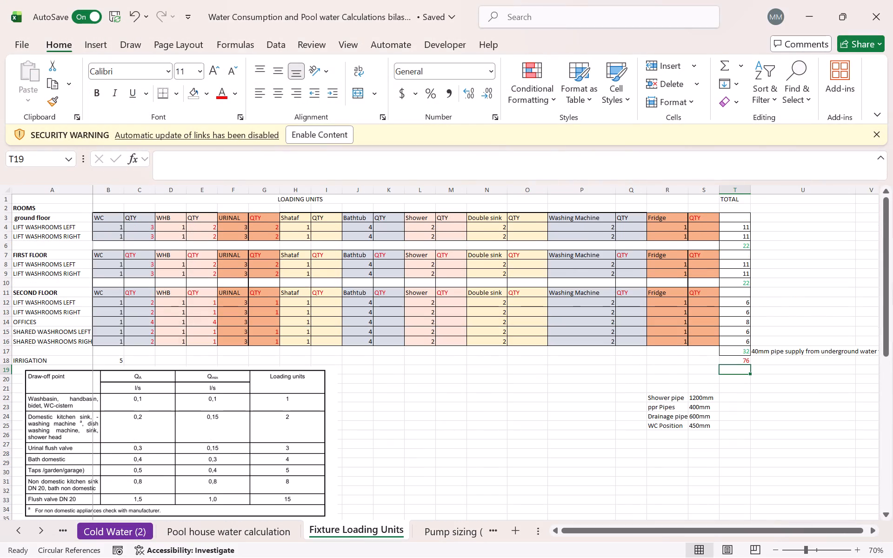
{"action": "scroll", "coordinate": [676, 294], "scroll_direction": "up", "scroll_amount": 2}
{"action": "scroll", "coordinate": [499, 266], "scroll_direction": "down", "scroll_amount": 9}
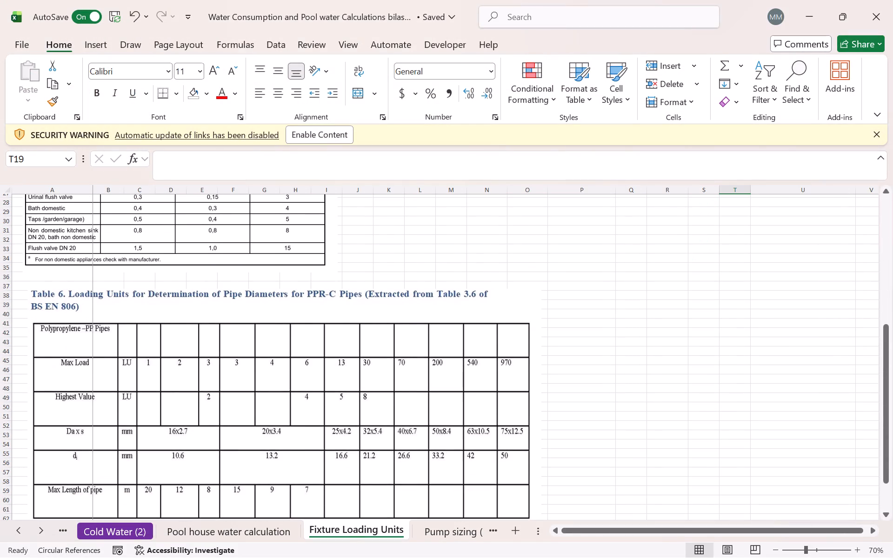
{"action": "scroll", "coordinate": [362, 318], "scroll_direction": "down", "scroll_amount": 2}
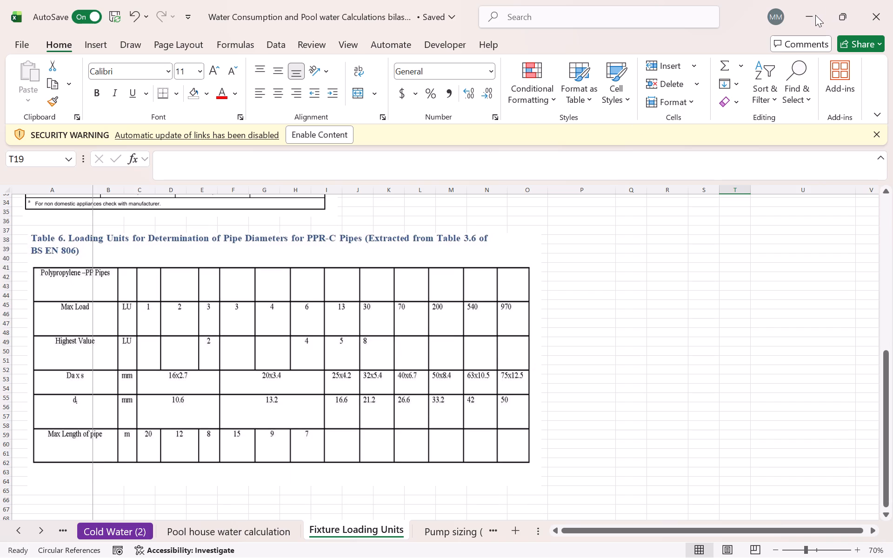
{"action": "scroll", "coordinate": [592, 353], "scroll_direction": "up", "scroll_amount": 6}
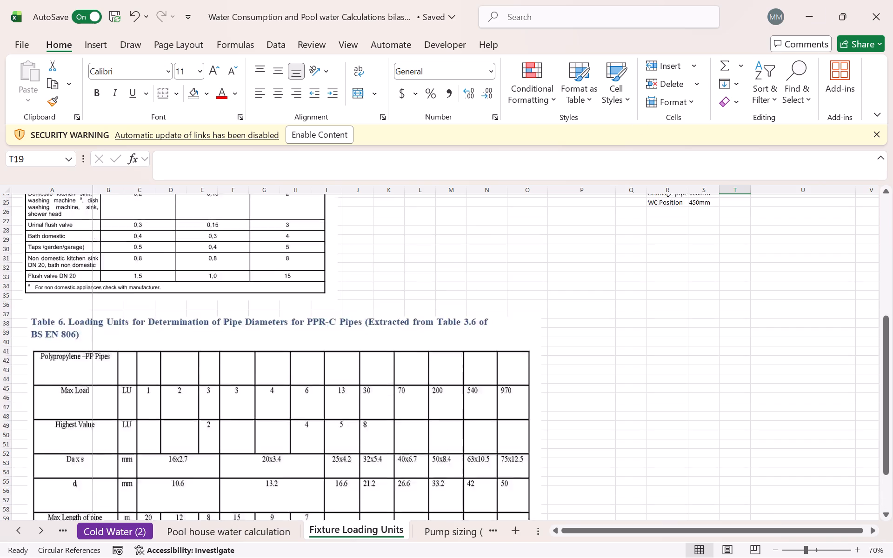
{"action": "scroll", "coordinate": [588, 350], "scroll_direction": "up", "scroll_amount": 8}
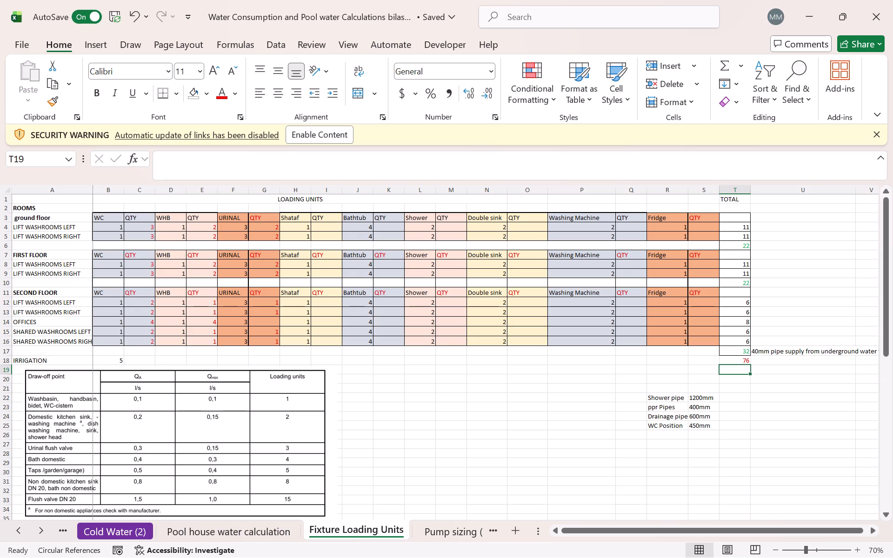
Insert a blank row at row 6, below the ground-floor LIFT WASHROOMS RIGHT row.
{"action": "left_click", "coordinate": [2, 245]}
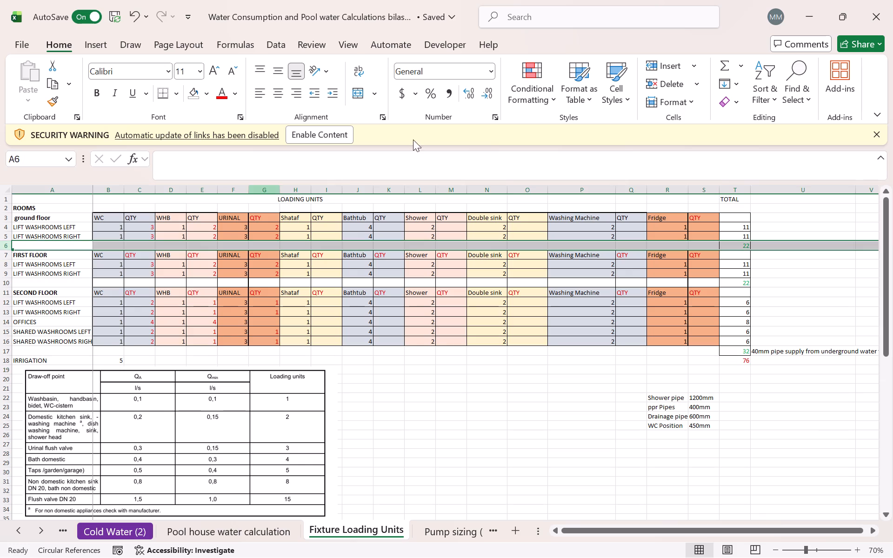
{"action": "left_click", "coordinate": [656, 66]}
{"action": "left_click", "coordinate": [538, 423]}
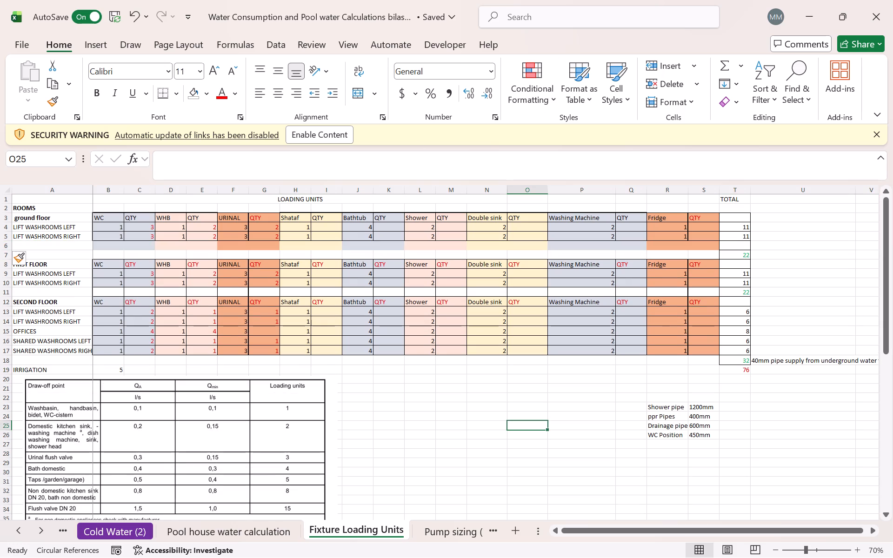
Copy the second-floor OFFICES row, A15:T15, into the blank ground-floor row starting at A6.
{"action": "left_click_drag", "start_coordinate": [47, 332], "coordinate": [380, 326]}
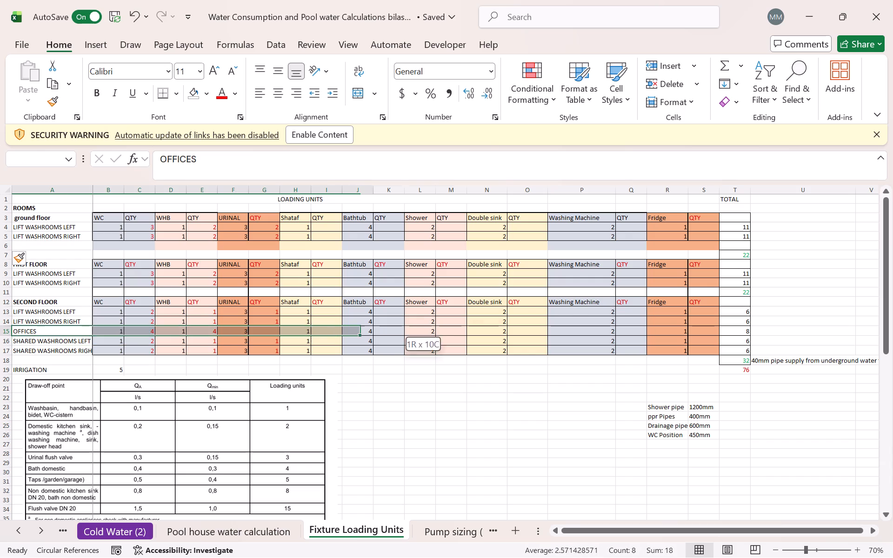
{"action": "left_click_drag", "start_coordinate": [380, 326], "coordinate": [740, 333]}
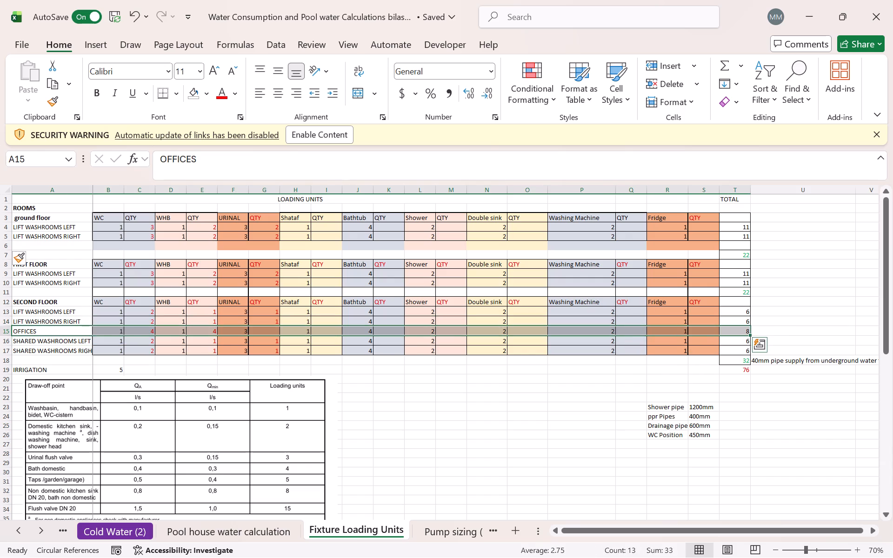
{"action": "key", "text": "ctrl+c"}
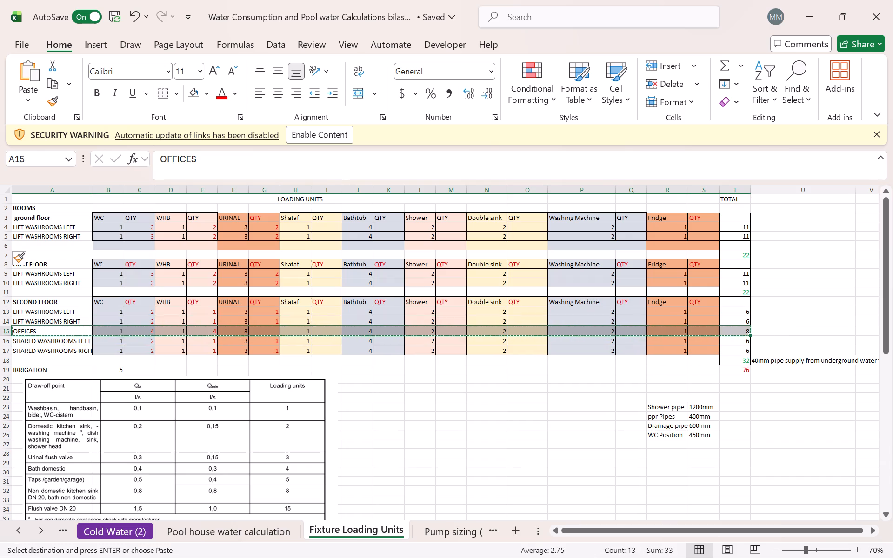
{"action": "left_click", "coordinate": [46, 243]}
{"action": "key", "text": "ctrl+v"}
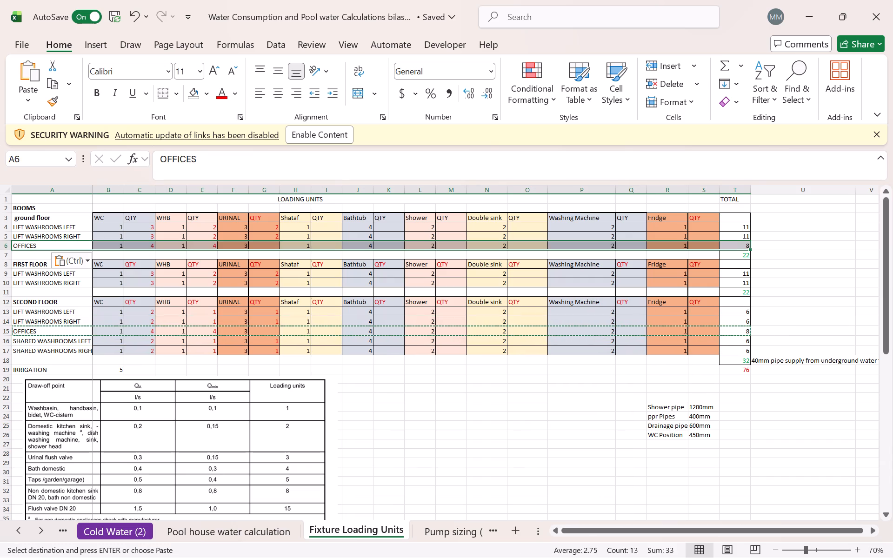
{"action": "left_click", "coordinate": [536, 438]}
Extend the ground-floor subtotal formula in T7 to sum T4:T6, so it includes the OFFICES row.
{"action": "double_click", "coordinate": [745, 254]}
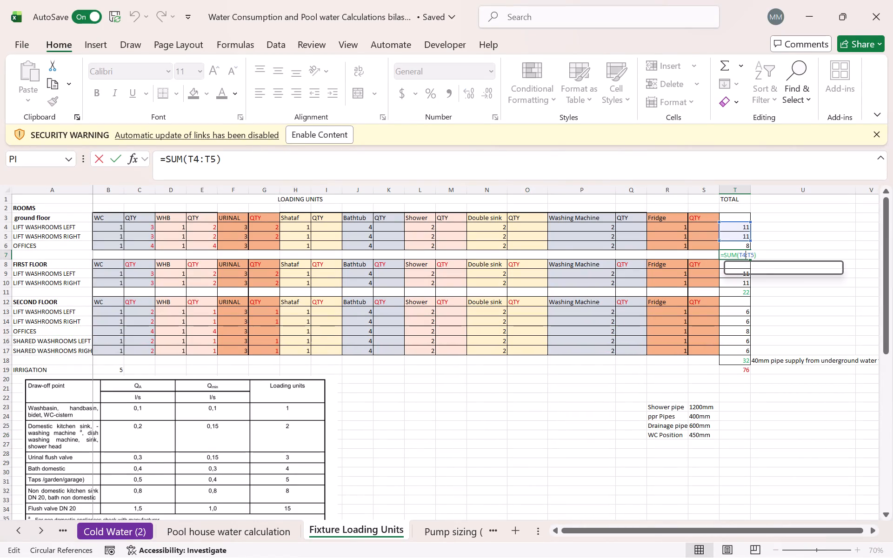
{"action": "left_click_drag", "start_coordinate": [751, 239], "coordinate": [750, 246]}
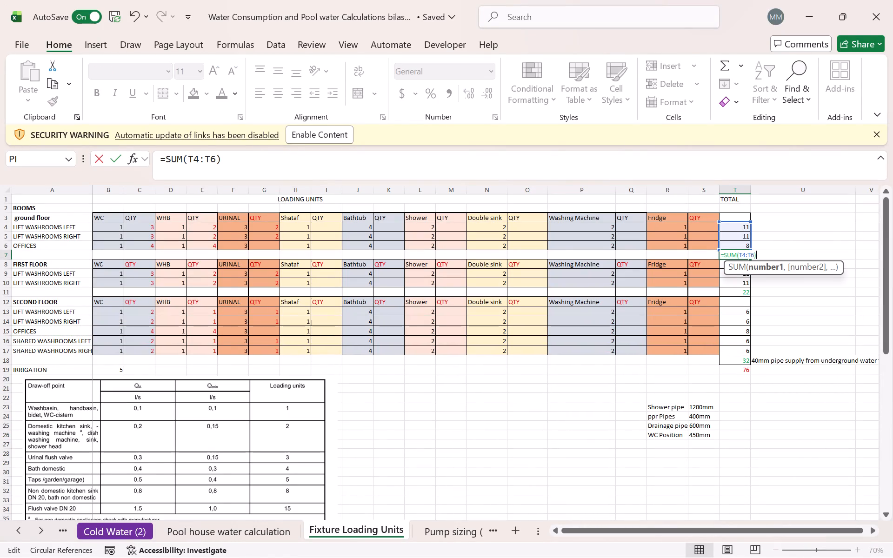
{"action": "key", "text": "Return"}
{"action": "left_click", "coordinate": [798, 277]}
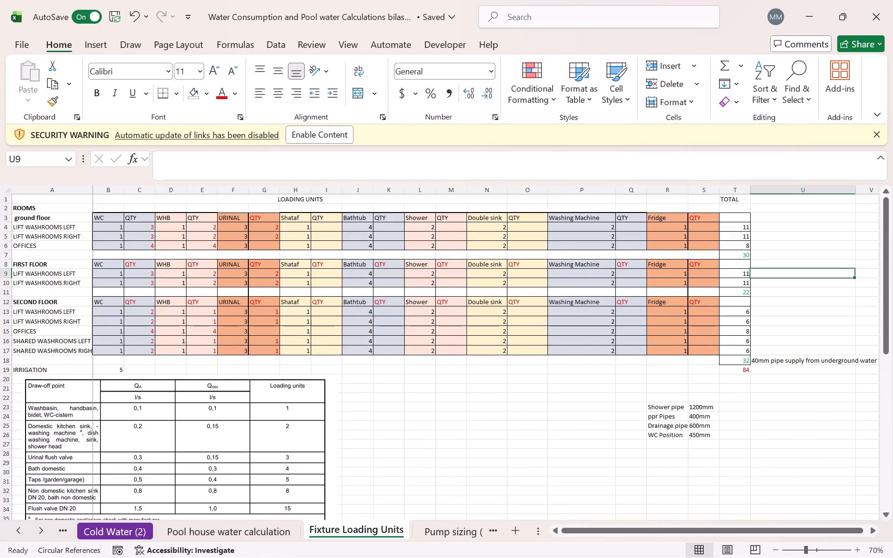
Select row 8, the FIRST FLOOR heading row.
{"action": "left_click", "coordinate": [0, 262]}
{"action": "left_click", "coordinate": [0, 266]}
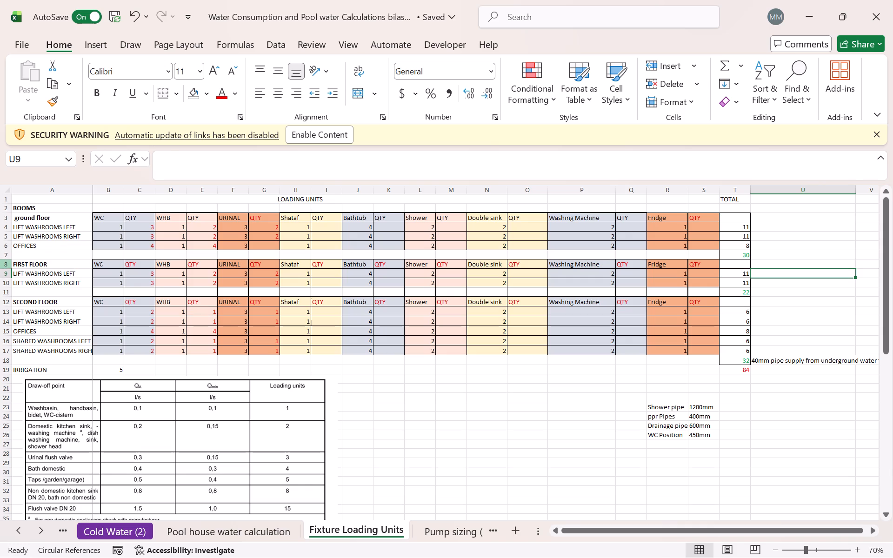
Insert a blank row at row 8, above the FIRST FLOOR heading row.
{"action": "left_click", "coordinate": [0, 264]}
{"action": "left_click", "coordinate": [660, 63]}
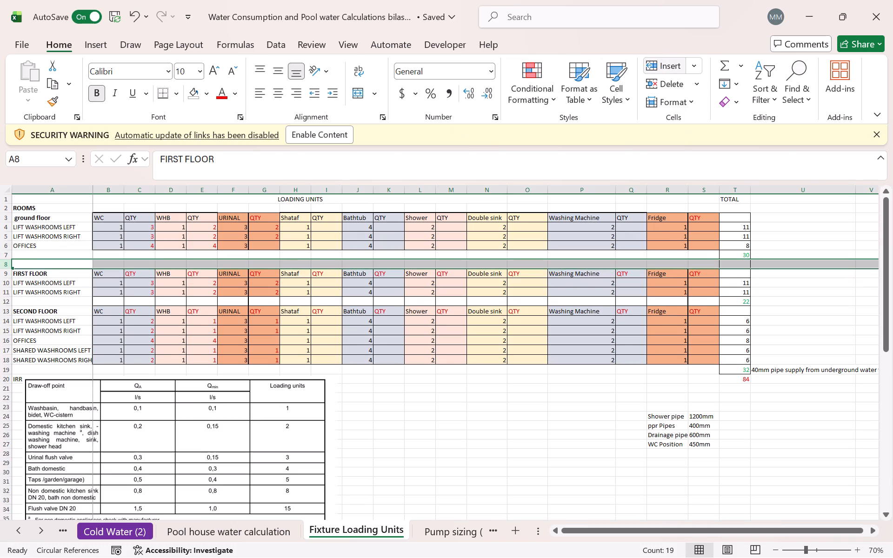
{"action": "left_click", "coordinate": [771, 239]}
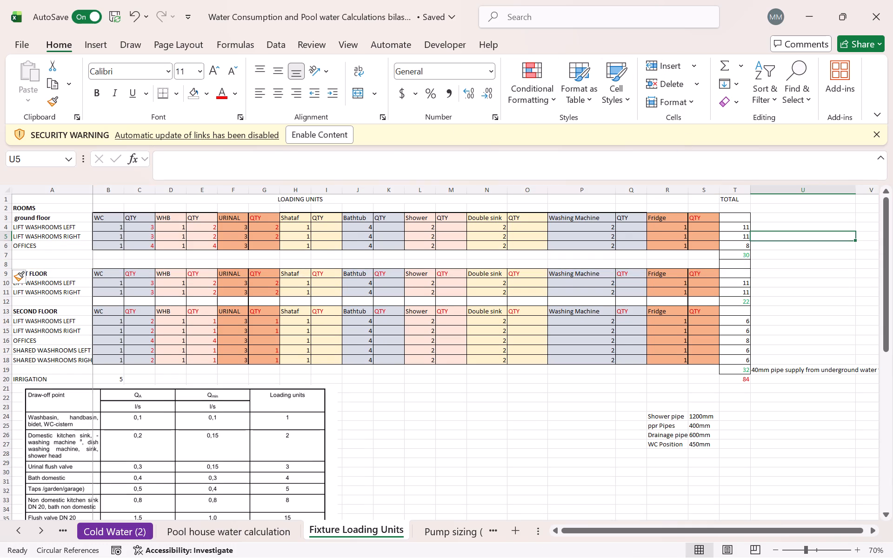
Consult Table 6, the loading units for determining PPR-C pipe diameters, below the fixture schedule.
{"action": "scroll", "coordinate": [578, 304], "scroll_direction": "down", "scroll_amount": 8}
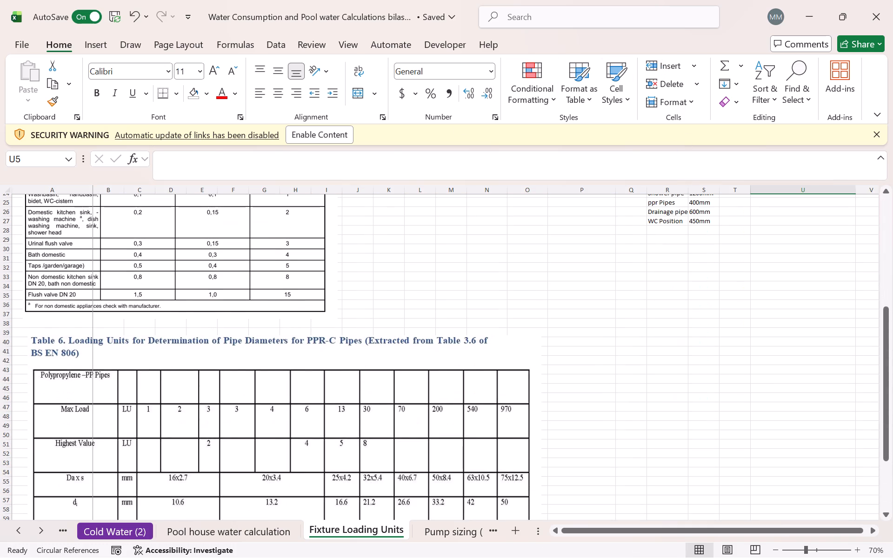
{"action": "scroll", "coordinate": [365, 432], "scroll_direction": "down", "scroll_amount": 2}
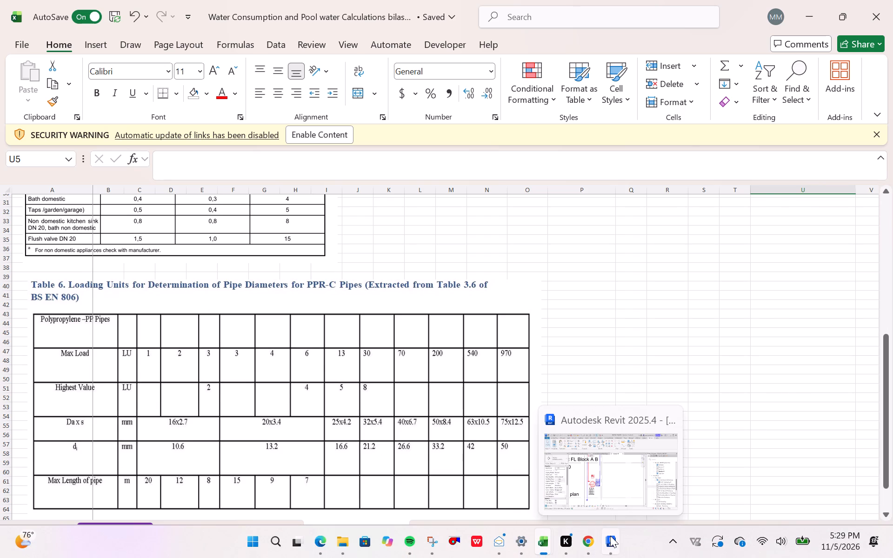
Switch to Revit and examine the blue water riser pipe and the ground-floor four-branch manifold it feeds in Section 9.
{"action": "left_click", "coordinate": [598, 484]}
{"action": "left_click", "coordinate": [387, 266]}
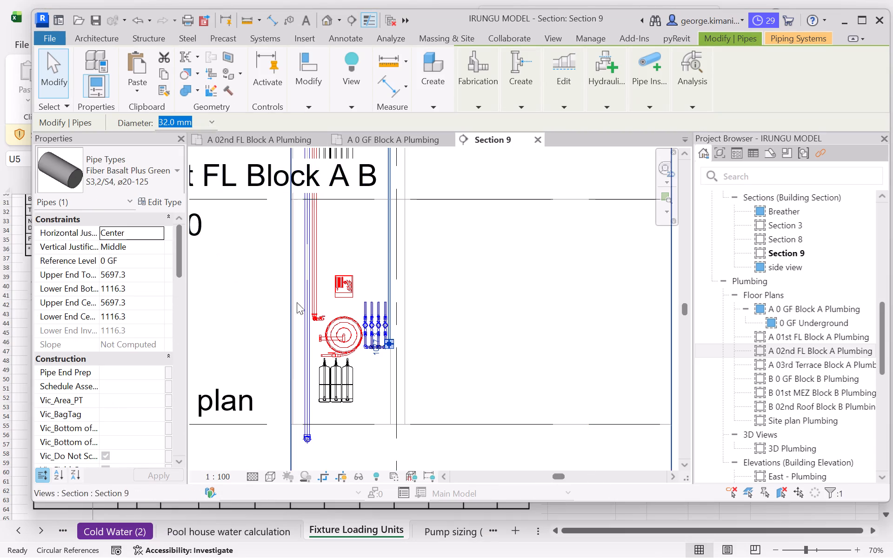
{"action": "key", "text": "Escape"}
{"action": "key", "text": "Escape"}
{"action": "scroll", "coordinate": [373, 338], "scroll_direction": "up", "scroll_amount": 7}
{"action": "scroll", "coordinate": [393, 355], "scroll_direction": "down", "scroll_amount": 1}
{"action": "scroll", "coordinate": [394, 348], "scroll_direction": "up", "scroll_amount": 9}
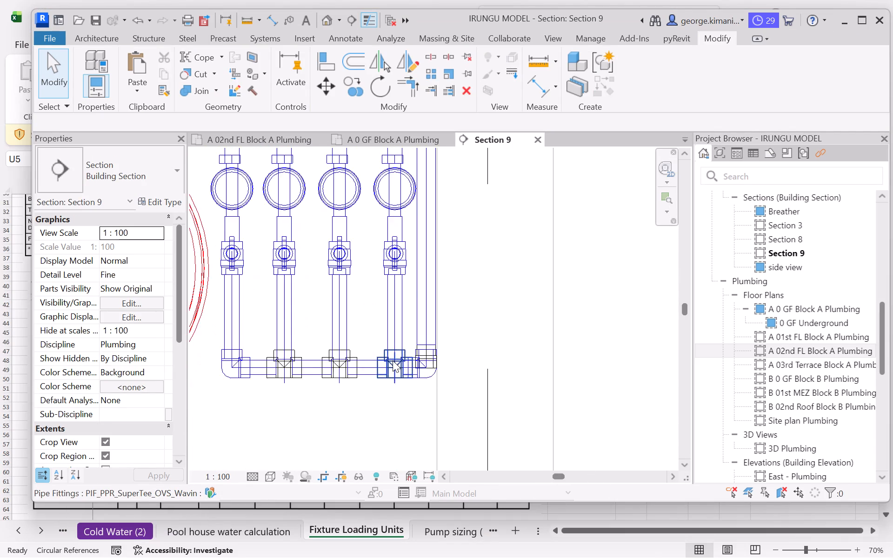
{"action": "scroll", "coordinate": [393, 361], "scroll_direction": "up", "scroll_amount": 3}
{"action": "scroll", "coordinate": [391, 358], "scroll_direction": "down", "scroll_amount": 13}
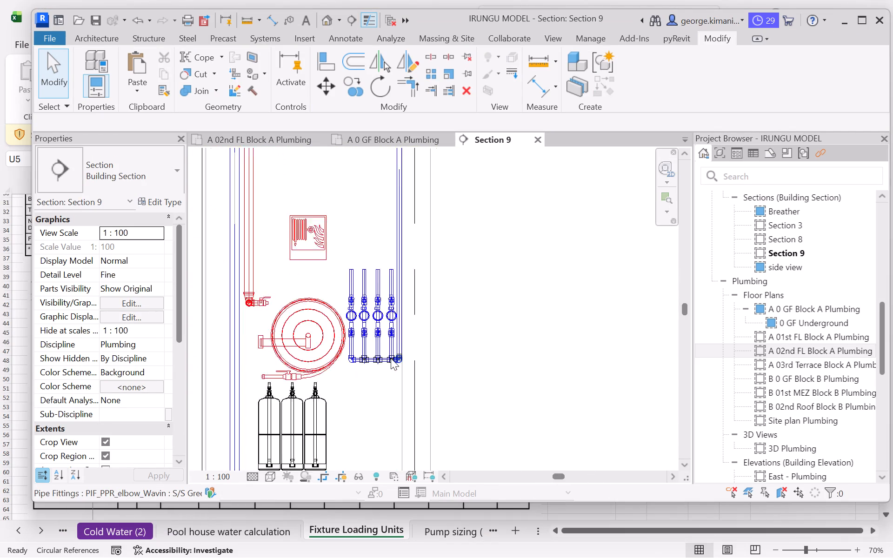
{"action": "scroll", "coordinate": [391, 358], "scroll_direction": "down", "scroll_amount": 8}
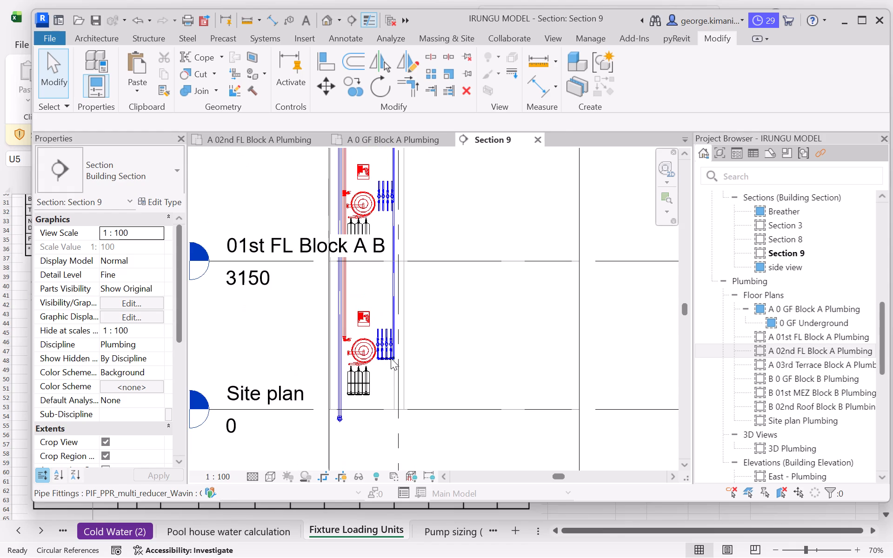
{"action": "scroll", "coordinate": [378, 325], "scroll_direction": "up", "scroll_amount": 4}
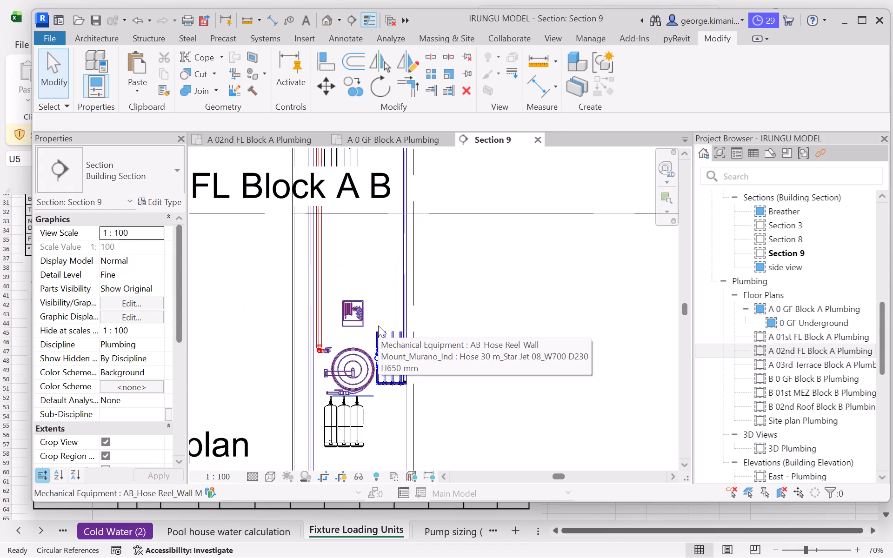
{"action": "scroll", "coordinate": [378, 325], "scroll_direction": "down", "scroll_amount": 4}
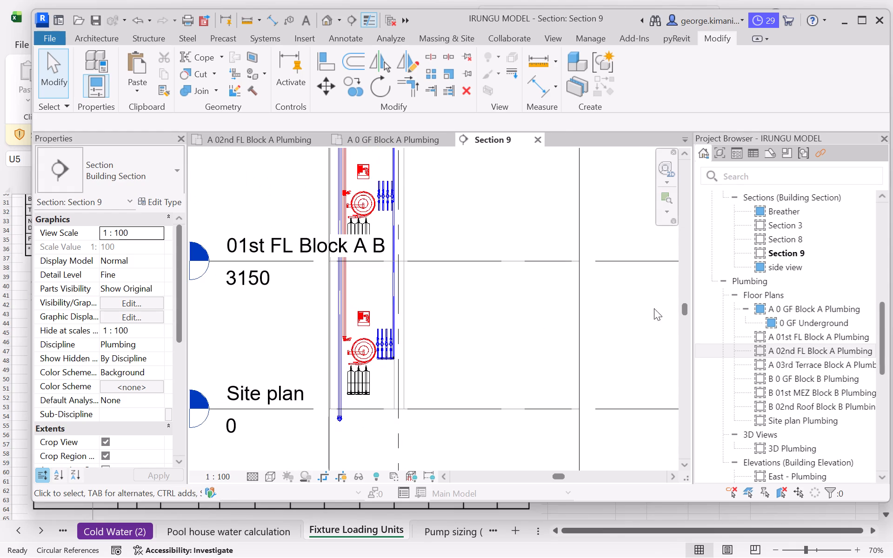
{"action": "scroll", "coordinate": [461, 285], "scroll_direction": "down", "scroll_amount": 1}
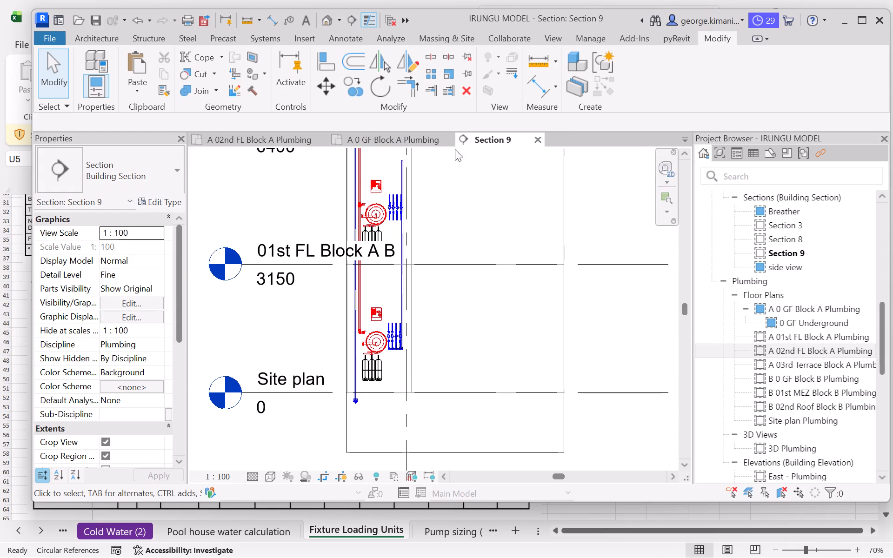
Open the A 0 GF Block A Plumbing floor plan.
{"action": "left_click", "coordinate": [393, 135]}
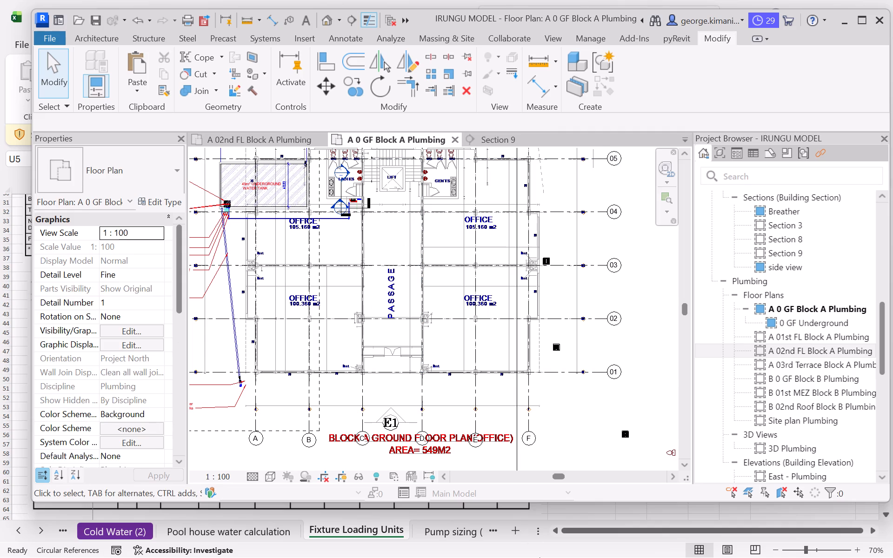